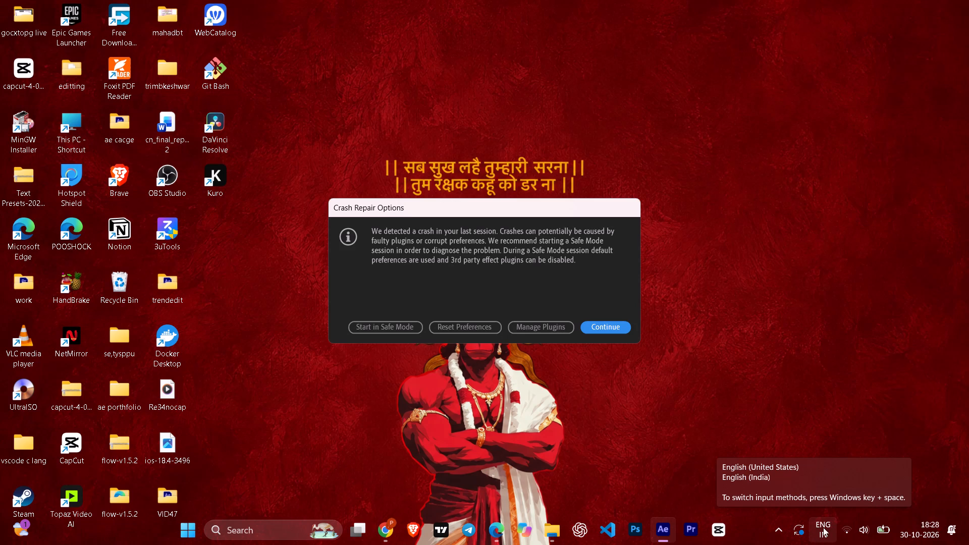
Continue the normal After Effects launch from the crash repair options, without safe mode or a preferences reset.
click(612, 326)
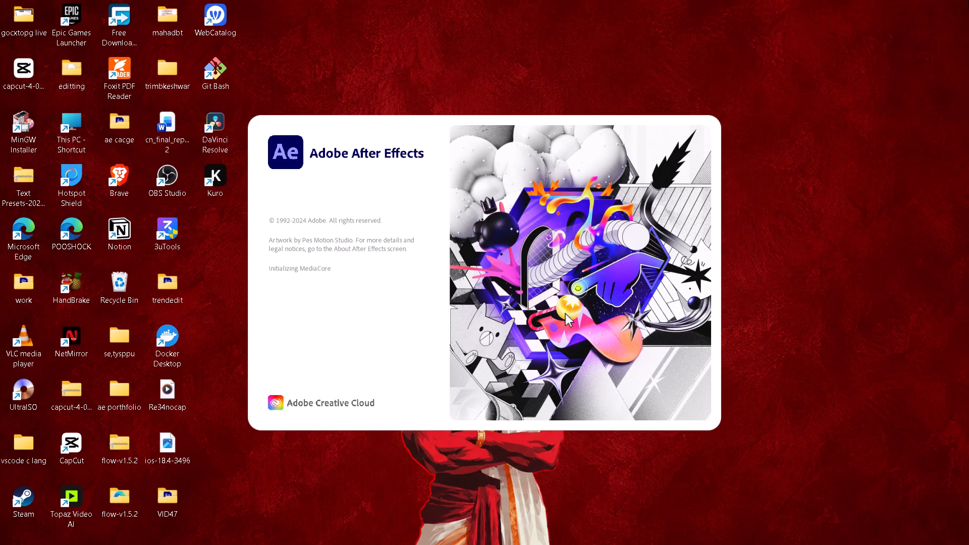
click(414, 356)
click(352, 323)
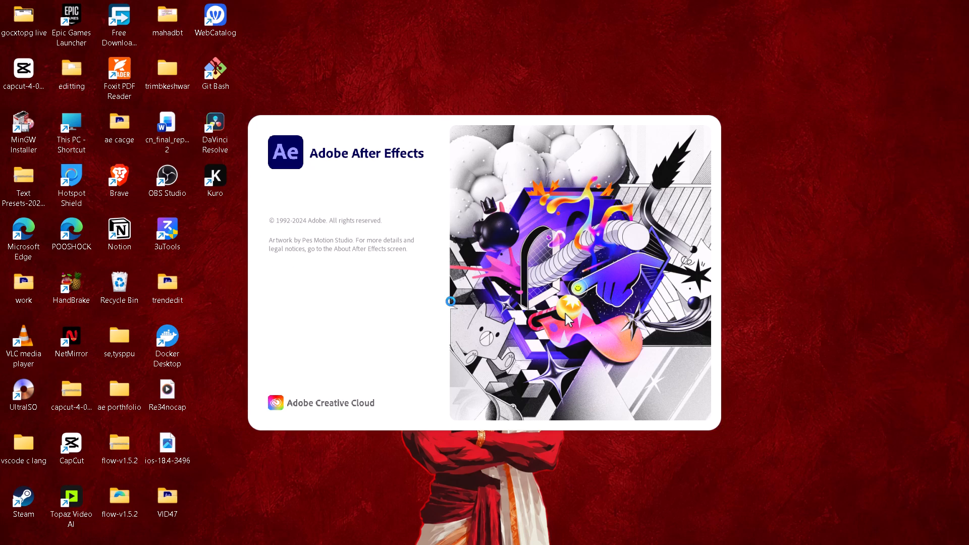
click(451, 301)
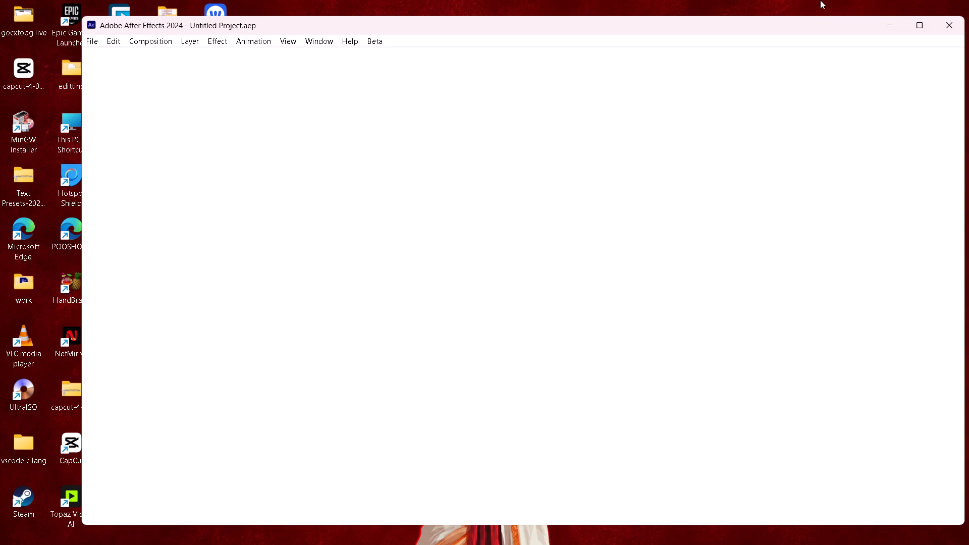
Dismiss the duplicate effect plug-ins alert and the disk cache space warning.
click(919, 29)
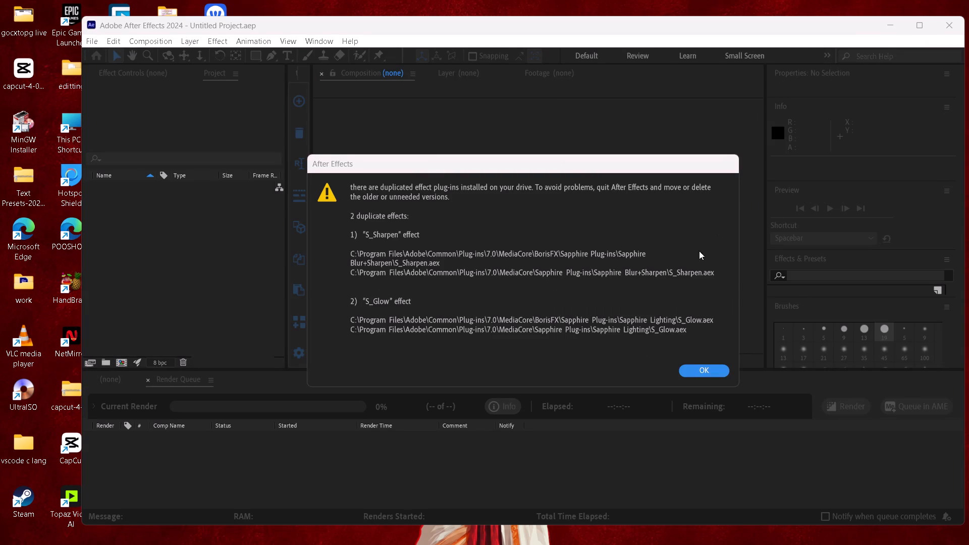
click(712, 368)
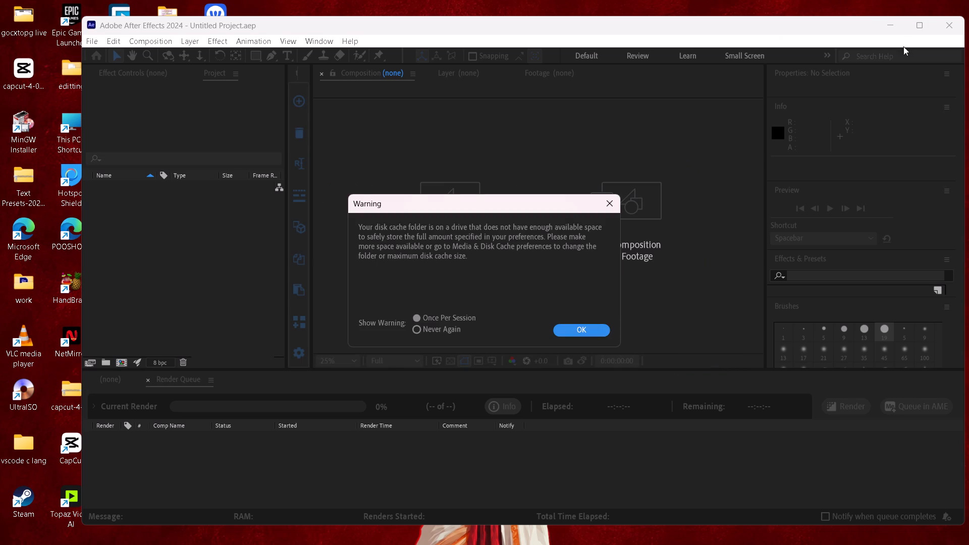
click(598, 331)
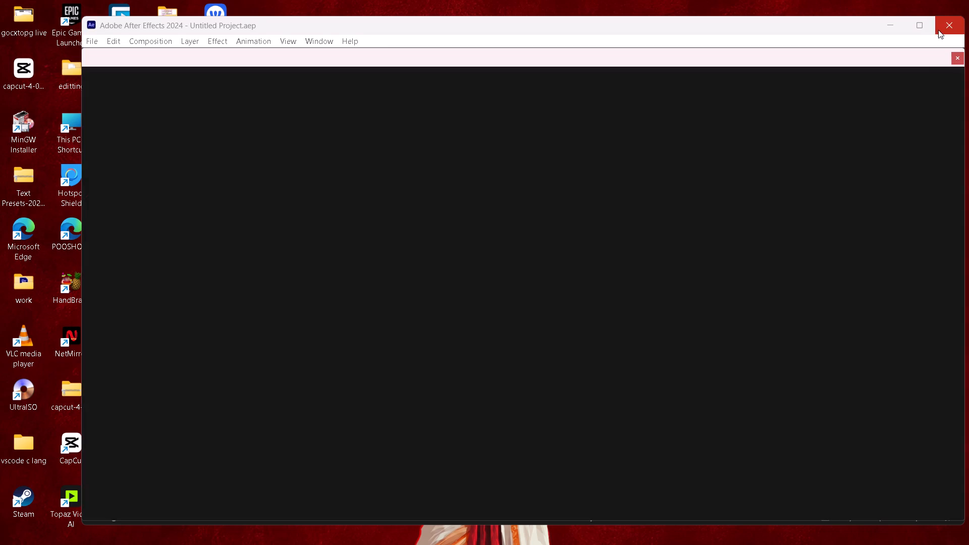
Maximize the application window and close the blank Home window covering the workspace.
click(917, 23)
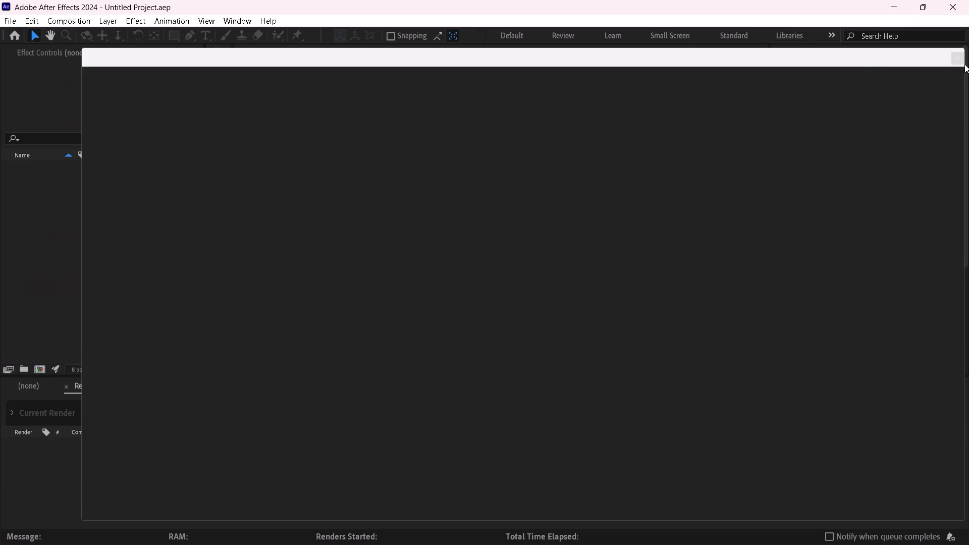
click(956, 58)
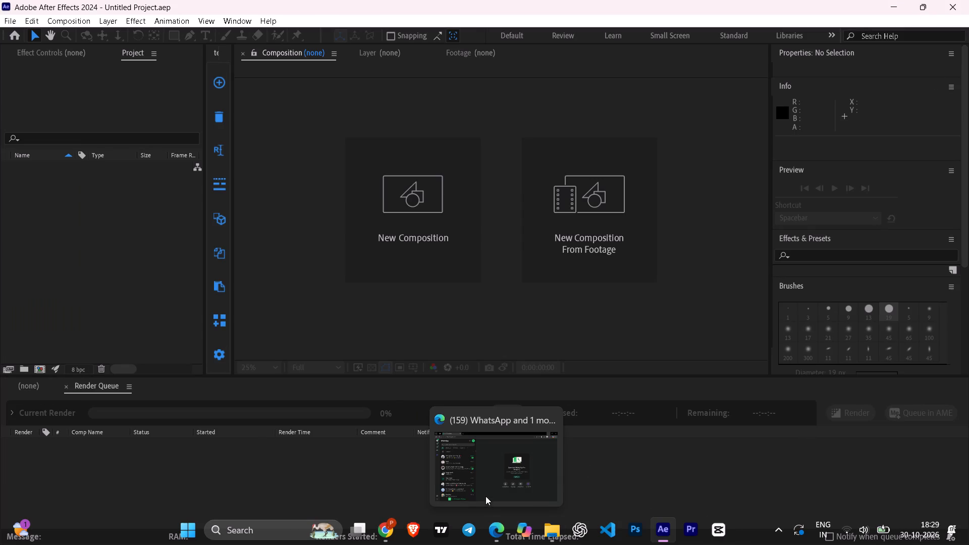
Open the Home screen with the list of recent projects.
click(16, 34)
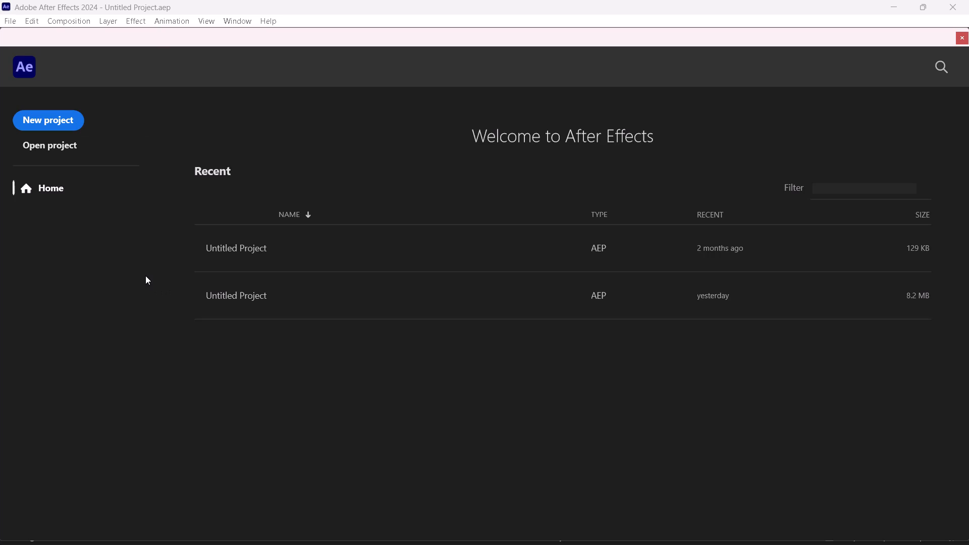
Open the recent Untitled Project that was last used yesterday.
double_click(321, 301)
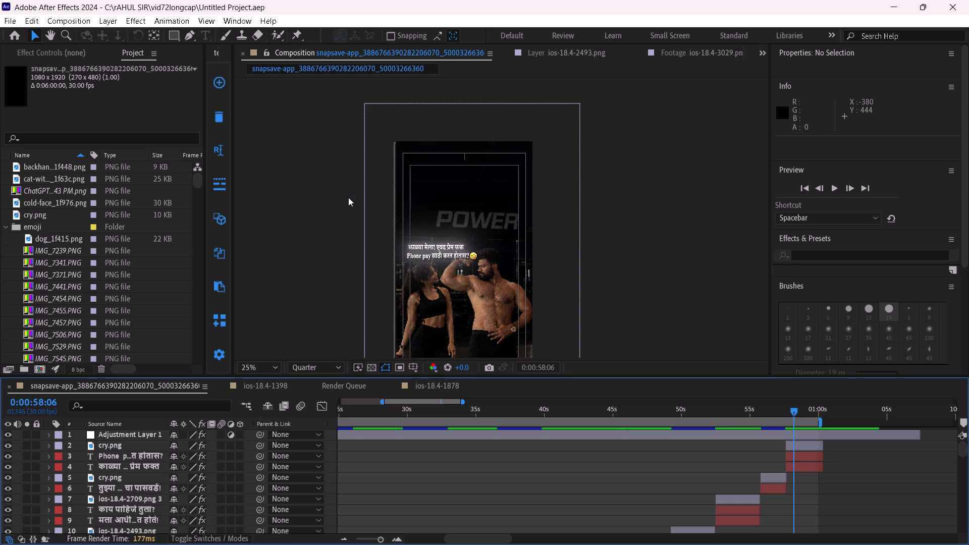
scroll(348, 197, up, 1)
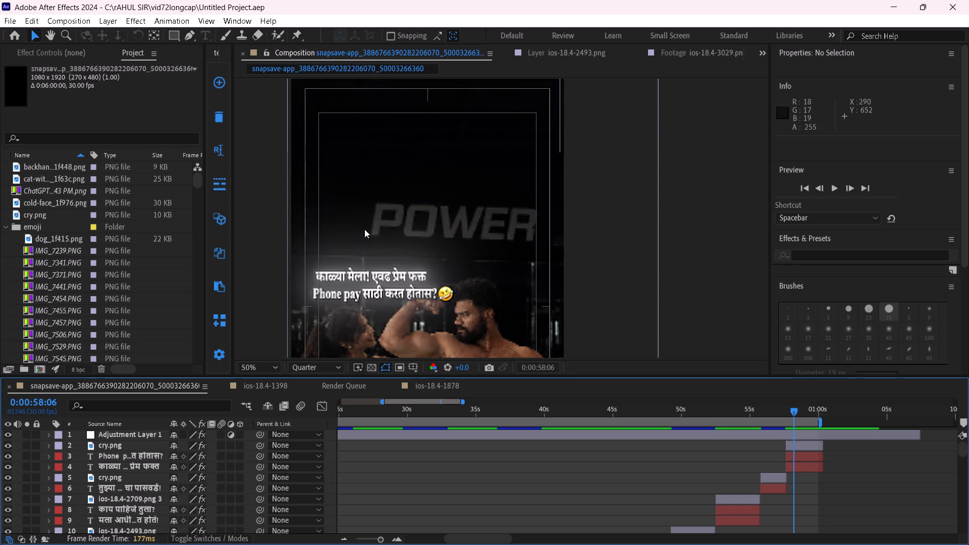
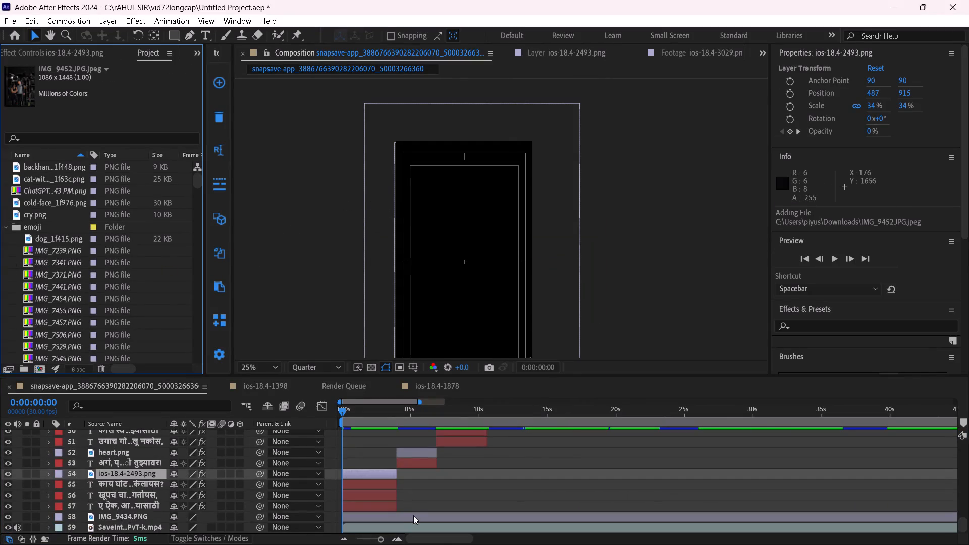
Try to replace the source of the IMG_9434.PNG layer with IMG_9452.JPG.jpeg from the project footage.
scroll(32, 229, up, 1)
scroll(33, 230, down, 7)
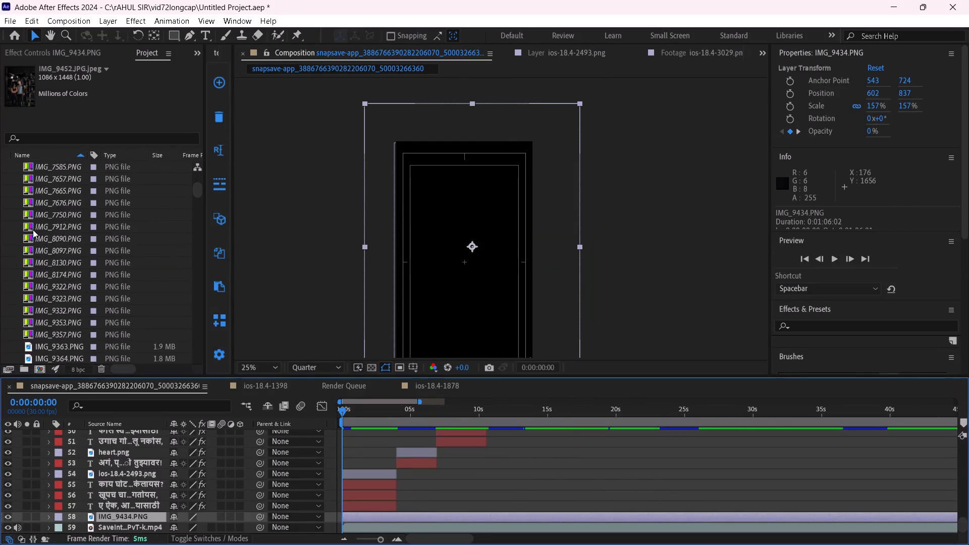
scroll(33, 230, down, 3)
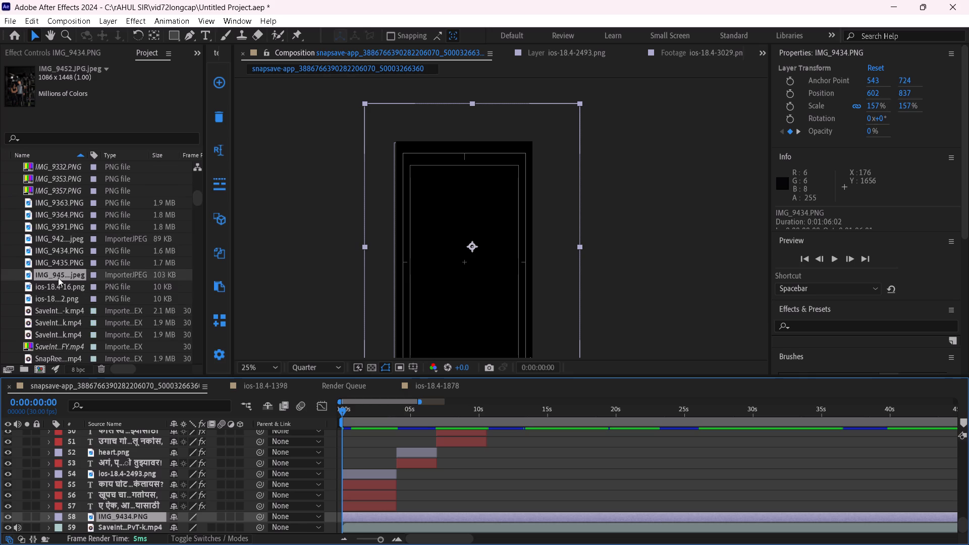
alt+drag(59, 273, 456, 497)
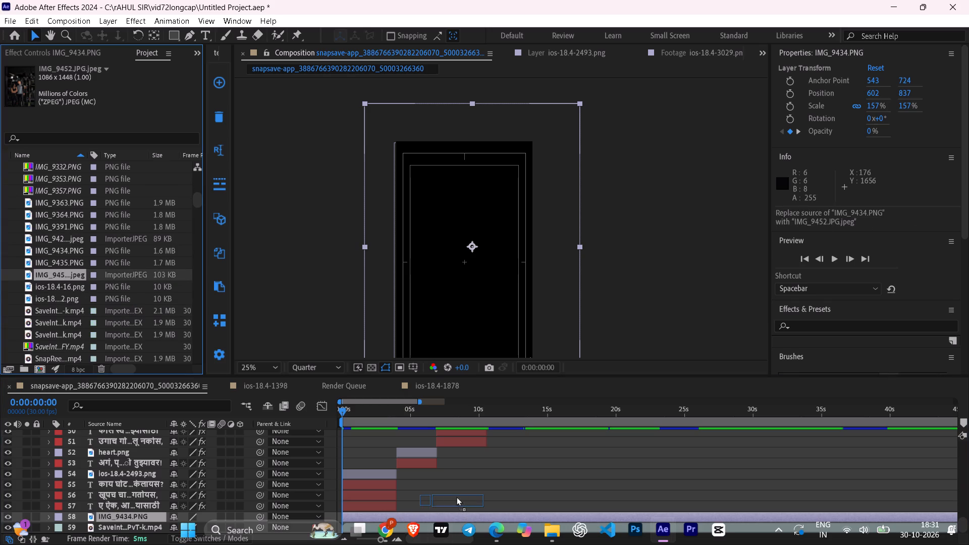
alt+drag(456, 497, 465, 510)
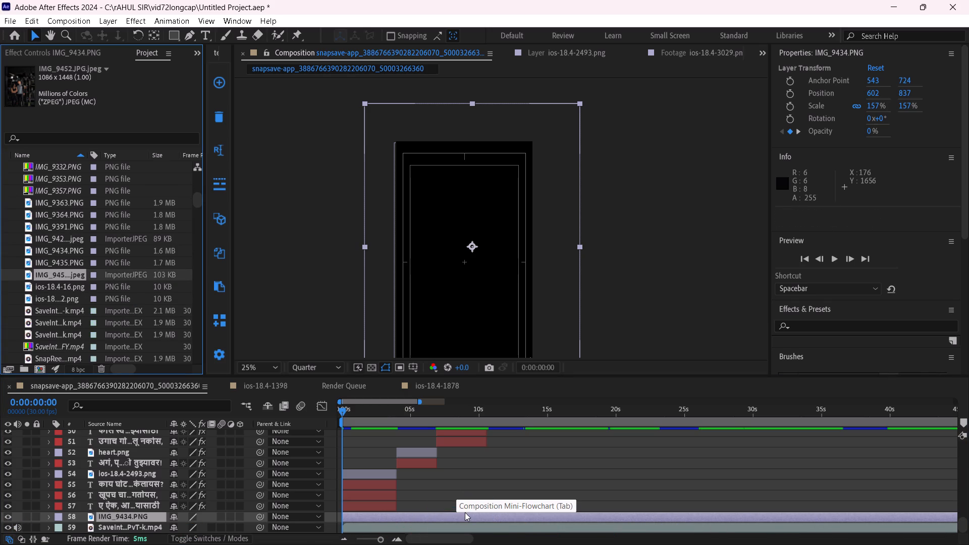
With the current time at 0:00:01:29, replace the source of the IMG_9434.PNG layer with the IMG_9452.JPG.jpeg footage.
click(702, 237)
scroll(608, 243, down, 1)
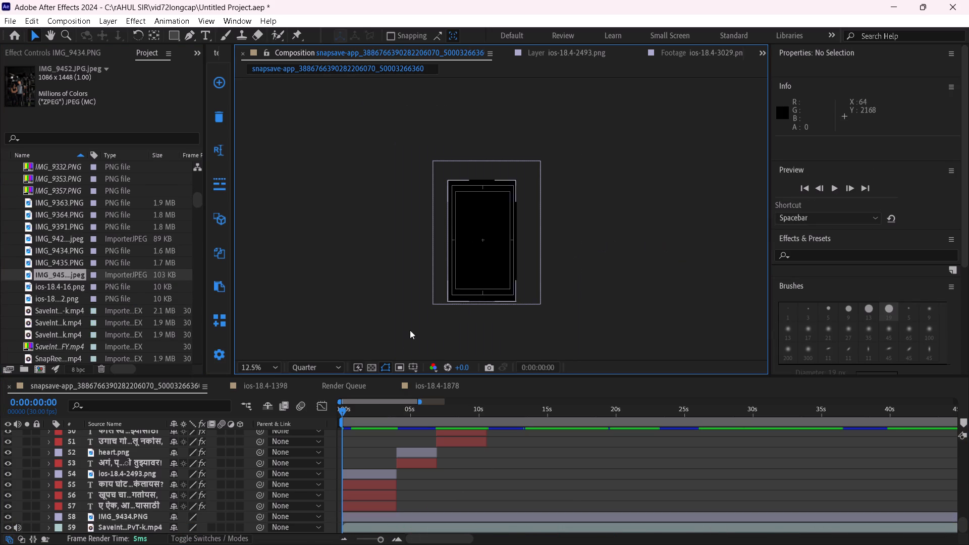
drag(356, 408, 369, 412)
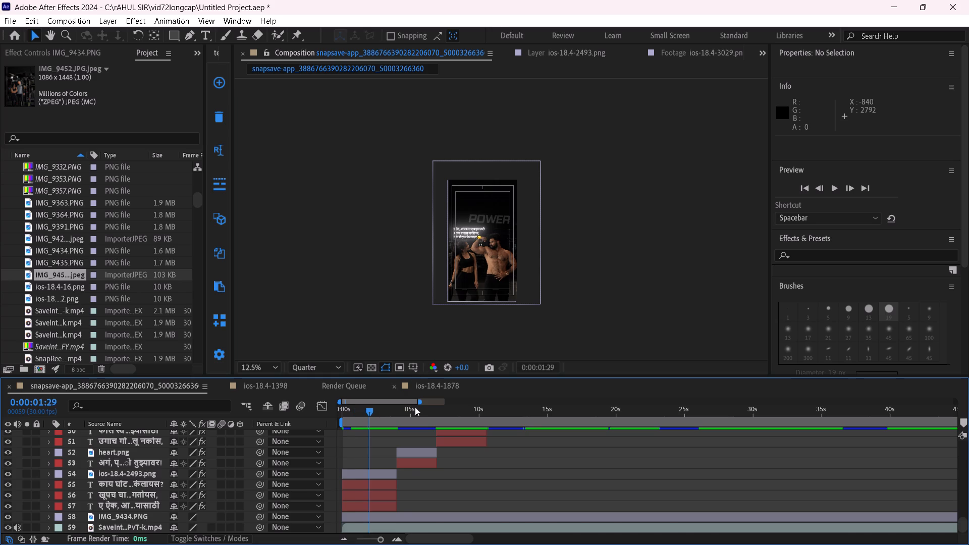
click(429, 517)
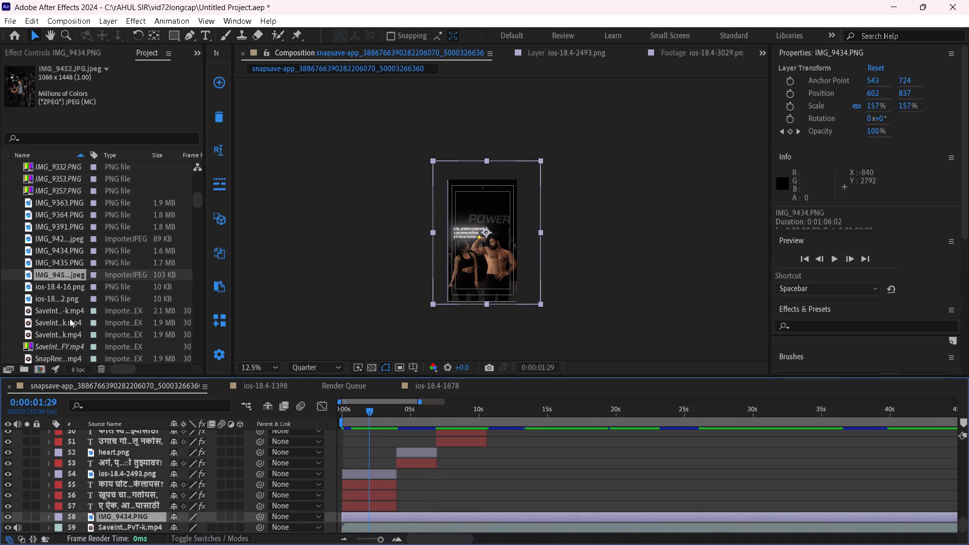
alt+drag(72, 272, 454, 516)
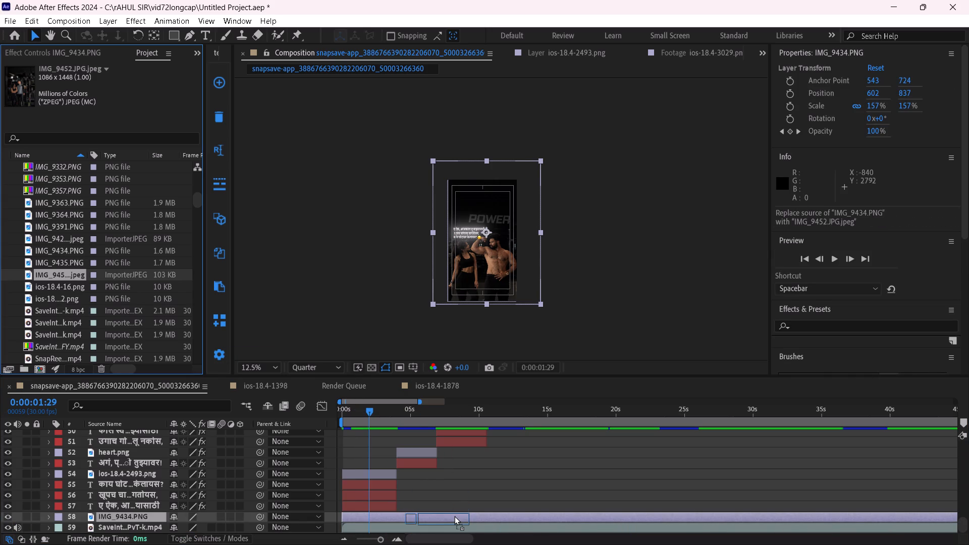
Replace the source of background layer 58, IMG_9434.PNG, with the IMG_9452.JPG.jpeg image and deselect the layer.
alt+drag(454, 516, 456, 512)
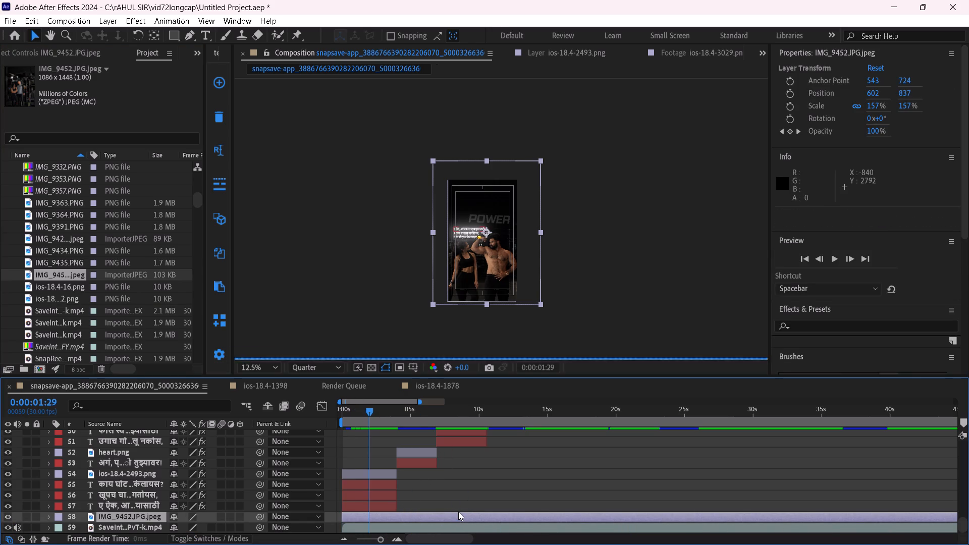
click(608, 300)
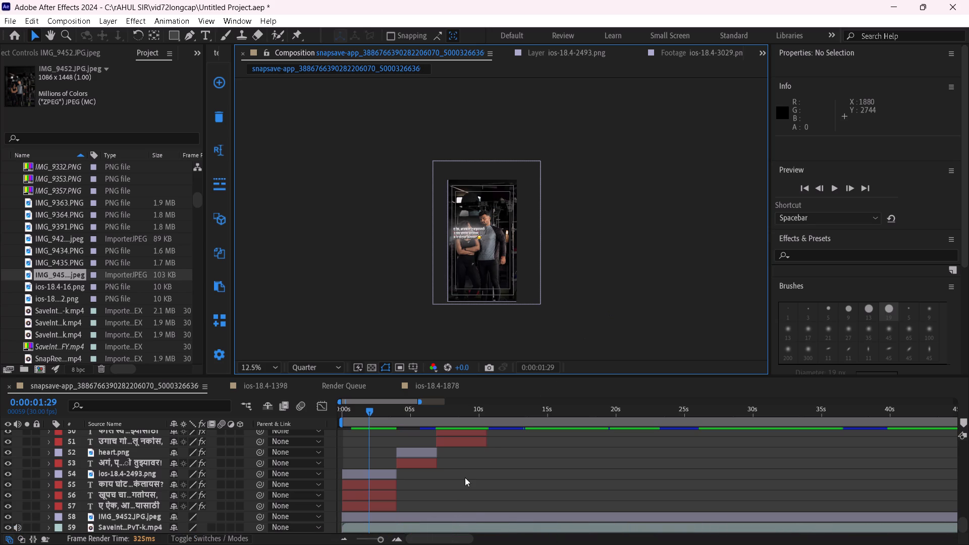
Reposition the IMG_9452.JPG.jpeg background layer to about 700, 909 so the couple is framed in the composition, and deselect it.
click(470, 513)
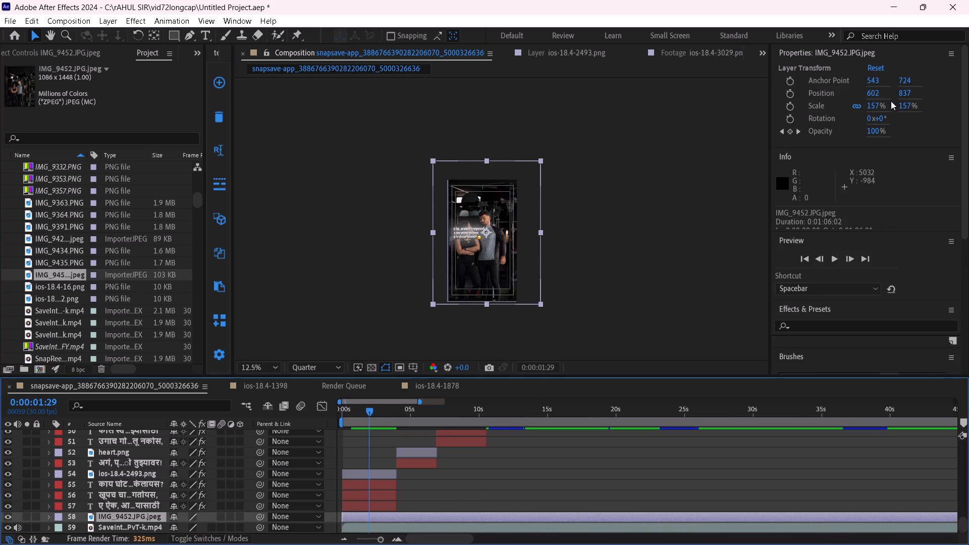
drag(877, 94, 924, 103)
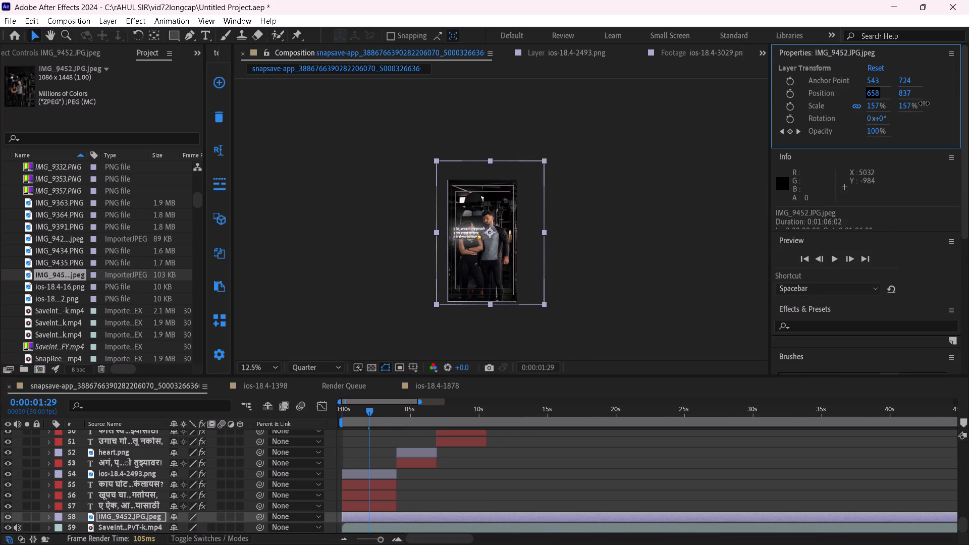
drag(924, 103, 925, 104)
drag(903, 94, 935, 97)
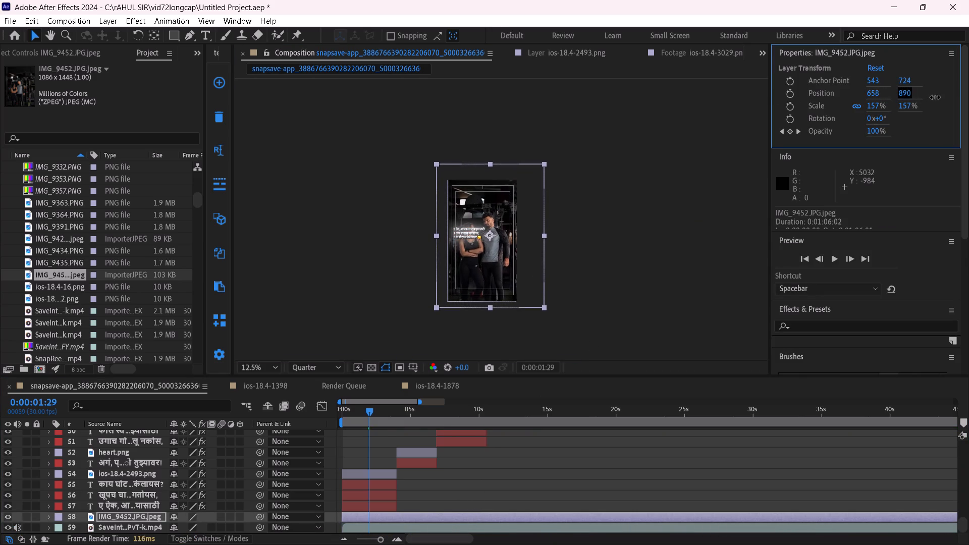
drag(935, 97, 948, 95)
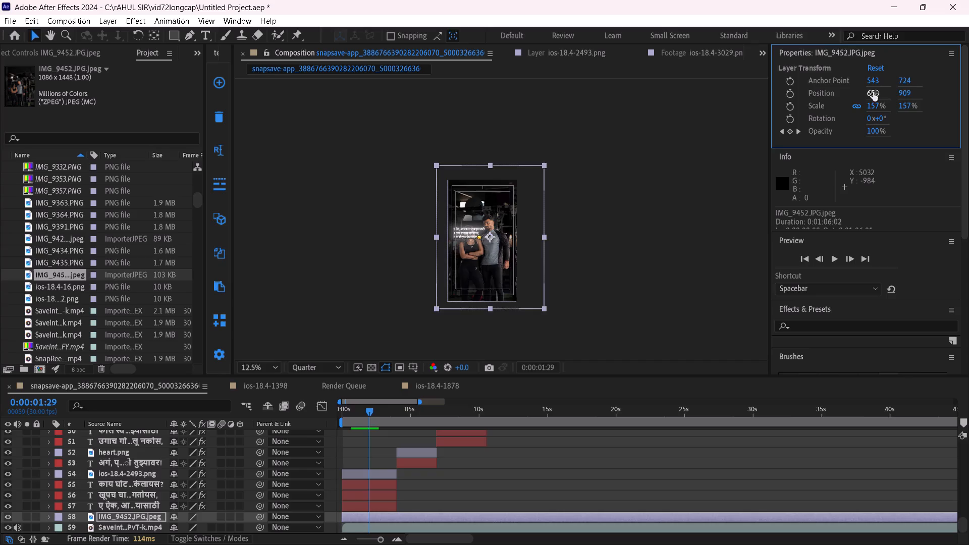
drag(873, 92, 905, 92)
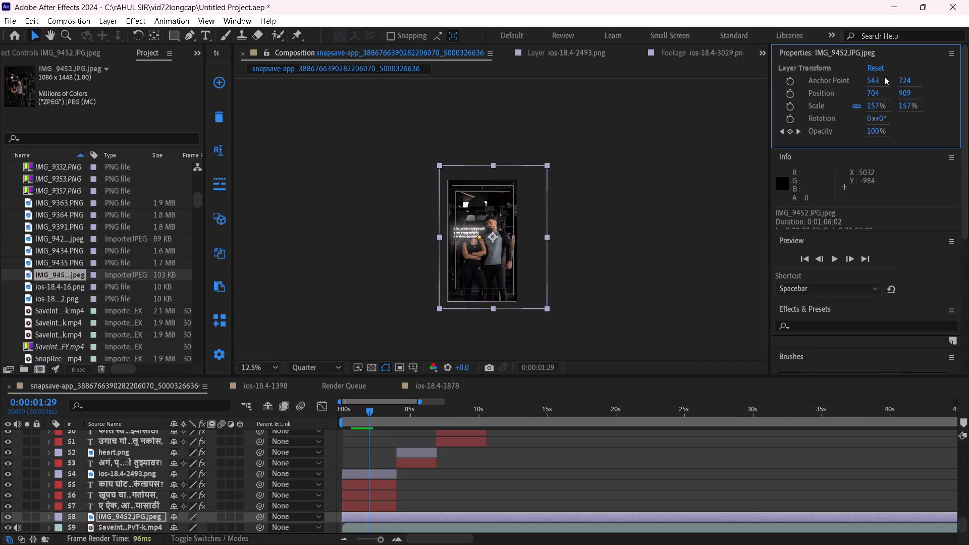
drag(878, 93, 870, 93)
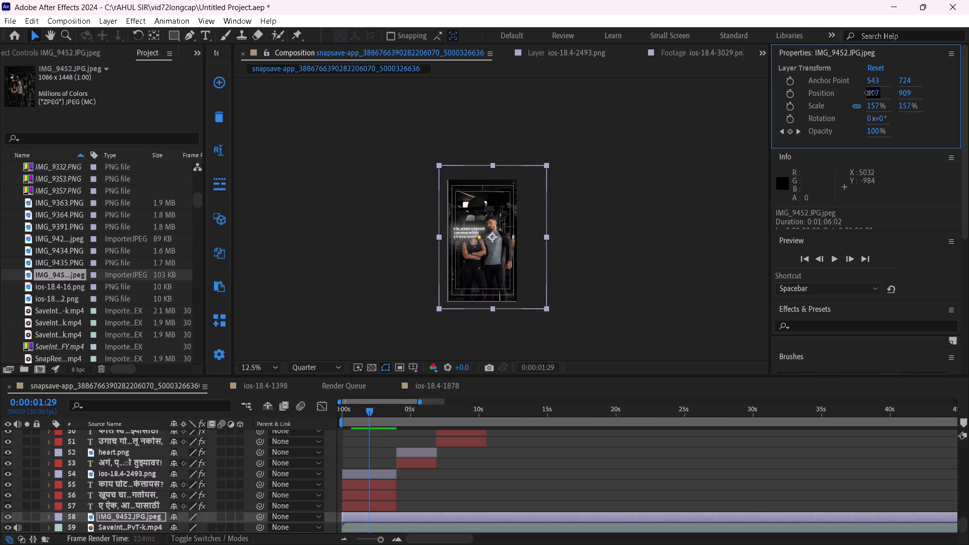
drag(870, 93, 868, 93)
click(648, 254)
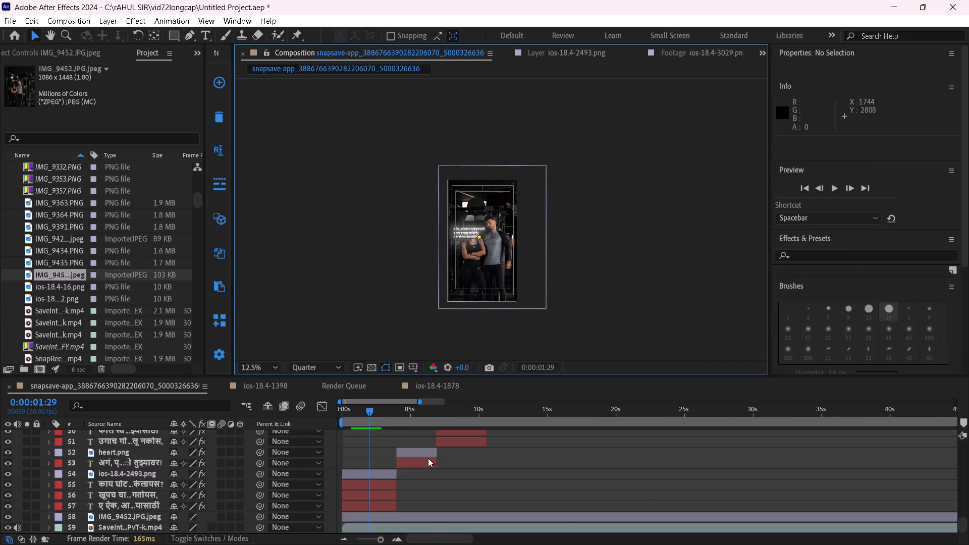
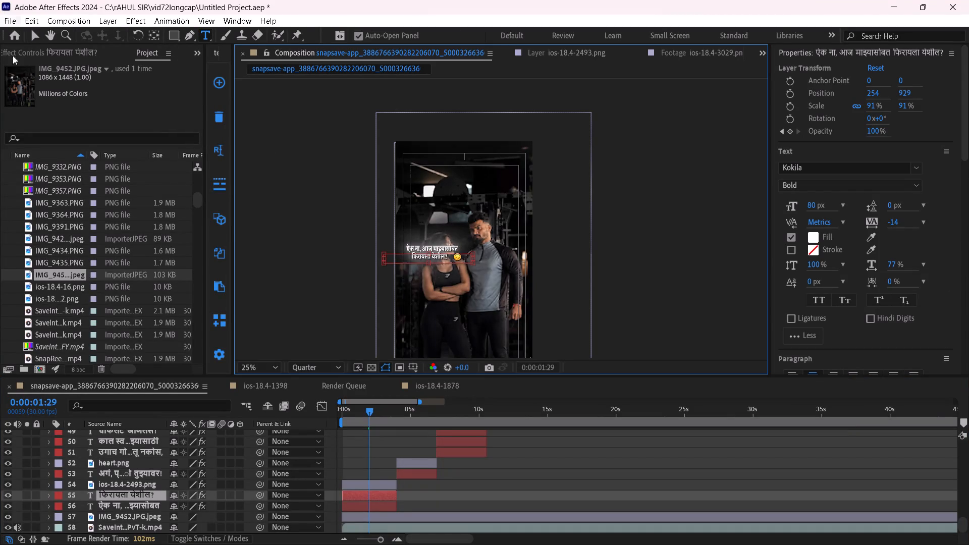
With the Selection tool, shift the emoji layer ios-18.4-2493.png slightly left, closer to the end of the second caption line, and deselect it.
click(31, 39)
click(652, 275)
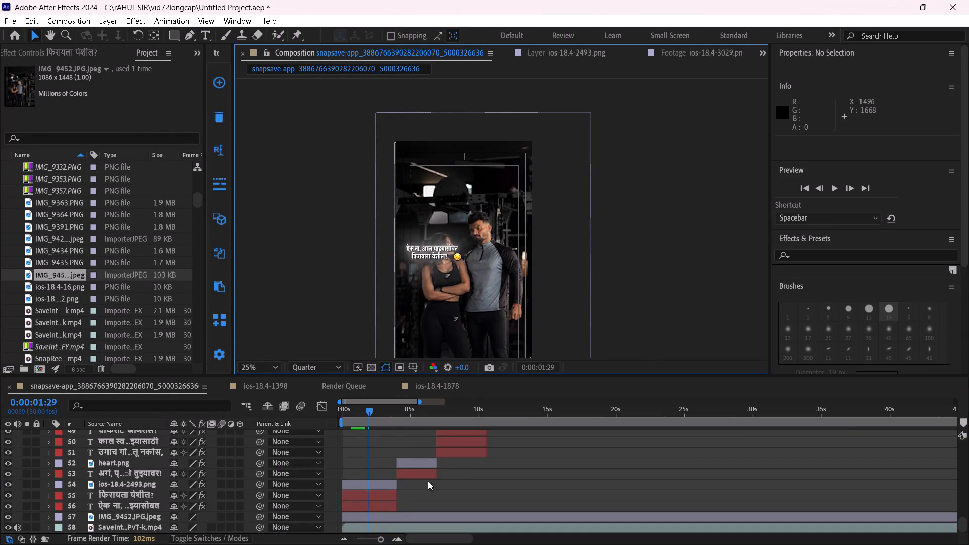
click(385, 482)
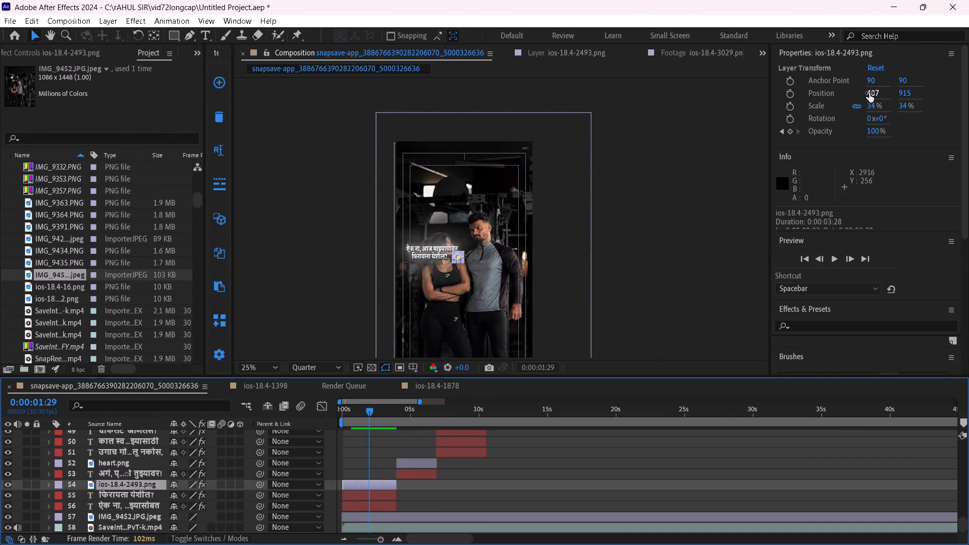
drag(871, 93, 826, 77)
click(690, 235)
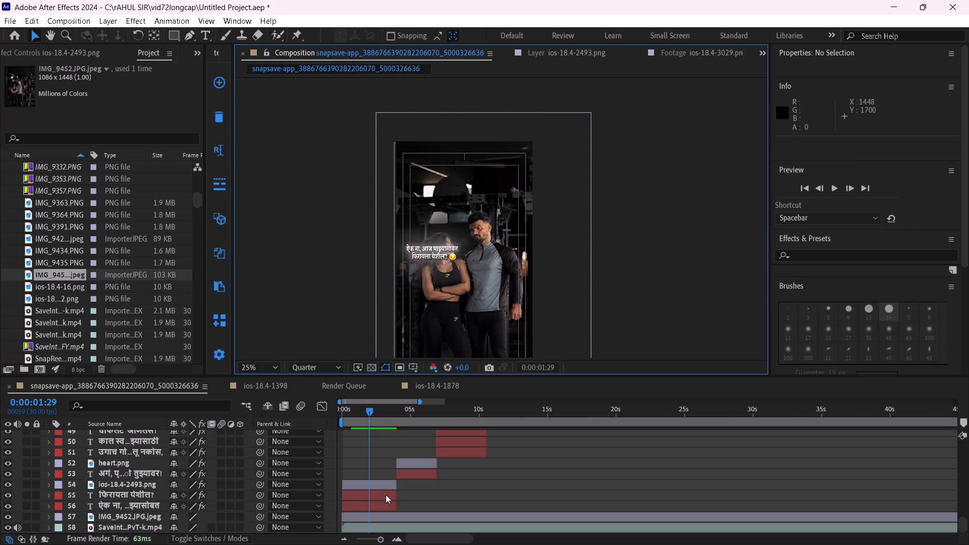
Shift the first caption line, layer 56 "ऐक ना, आज माझ्यासोबत", slightly right to centre it over the second line, and deselect it.
click(386, 503)
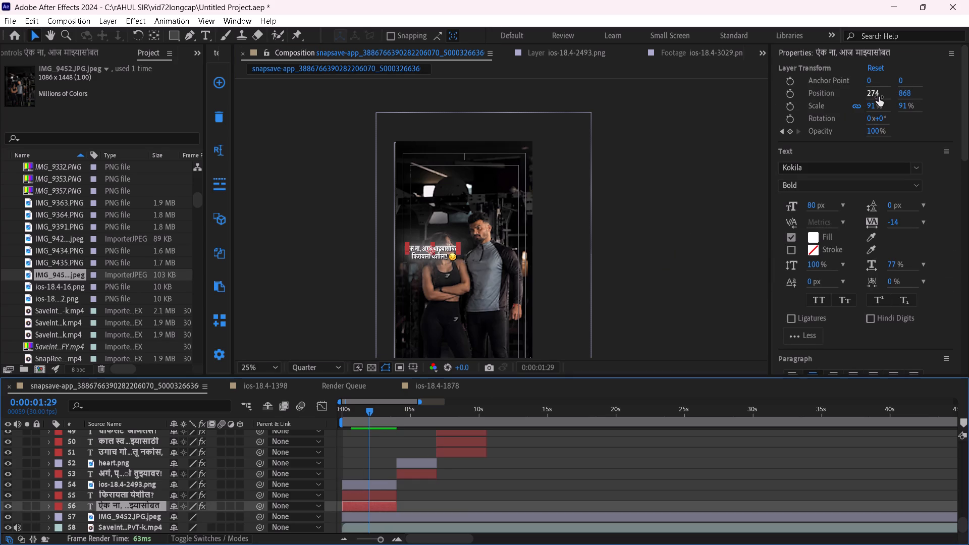
drag(876, 97, 895, 102)
click(687, 236)
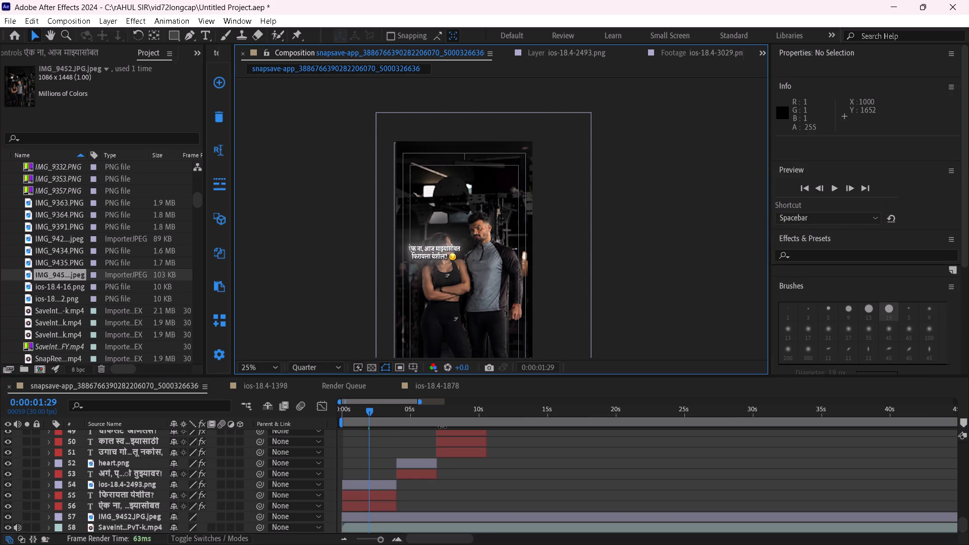
At about 3 seconds, move caption layers 55 and 56 and emoji layer 54 together up above the woman's face, and deselect them.
click(382, 414)
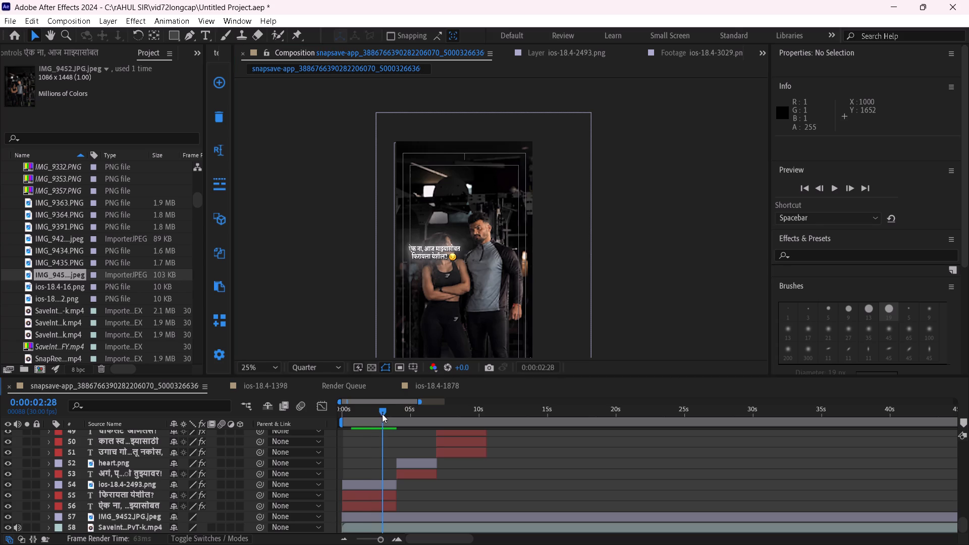
click(378, 476)
click(379, 487)
shift+click(379, 493)
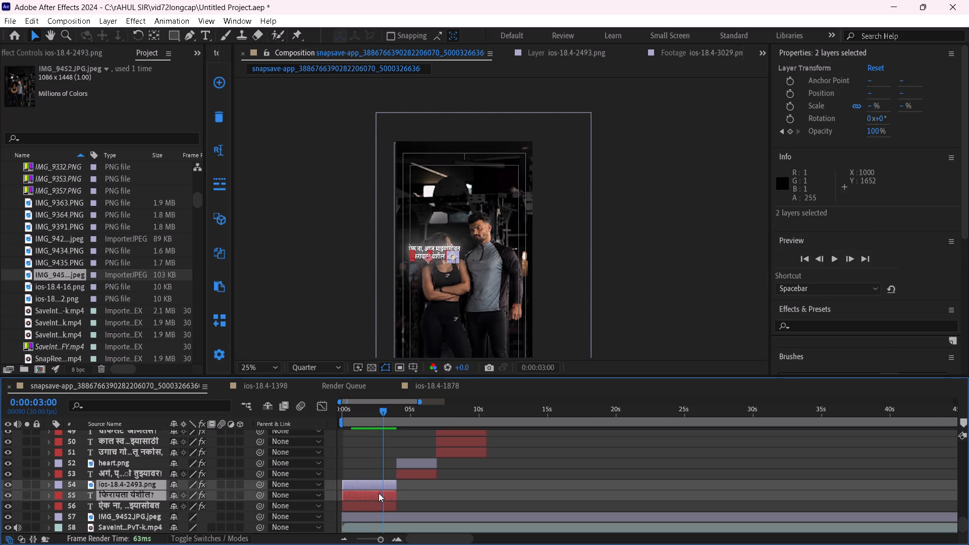
shift+click(380, 507)
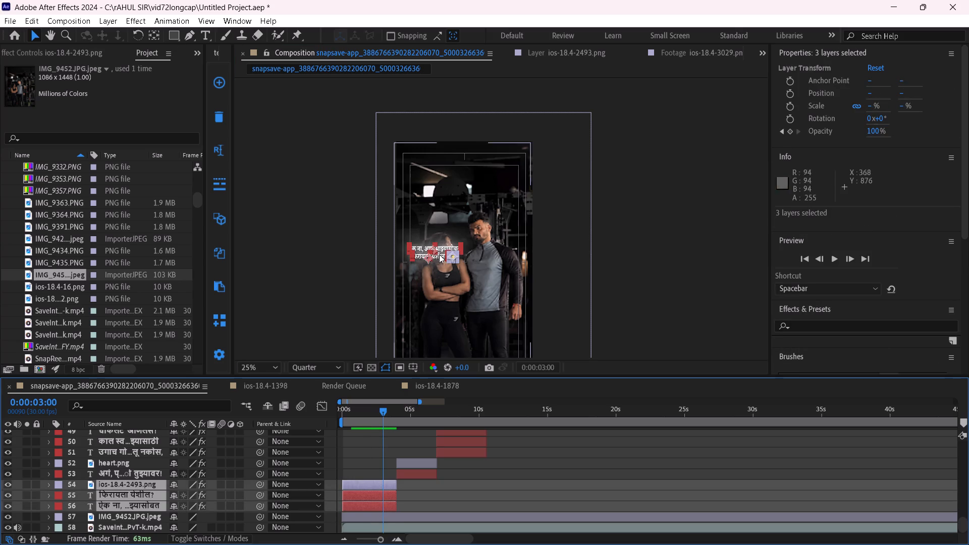
drag(437, 255, 445, 233)
key(ctrl+z)
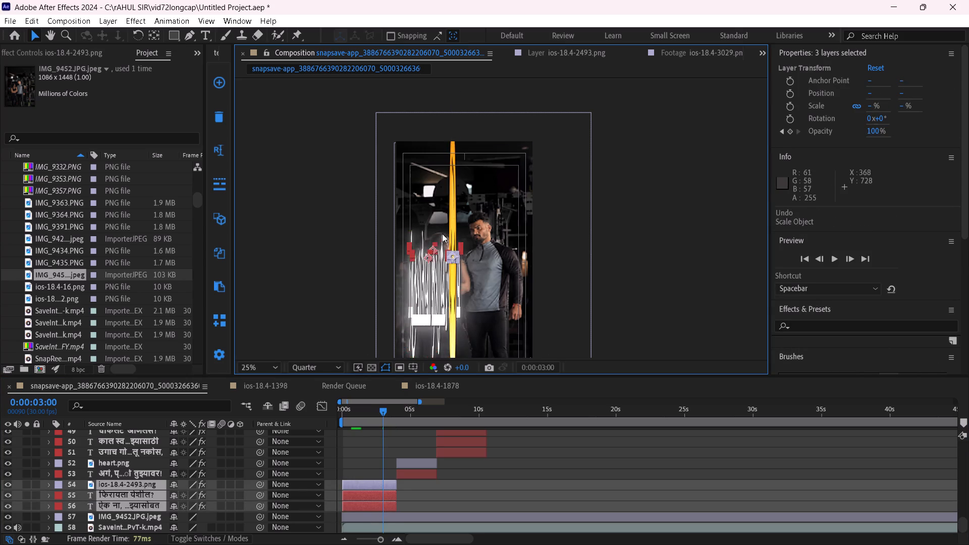
drag(444, 247, 444, 225)
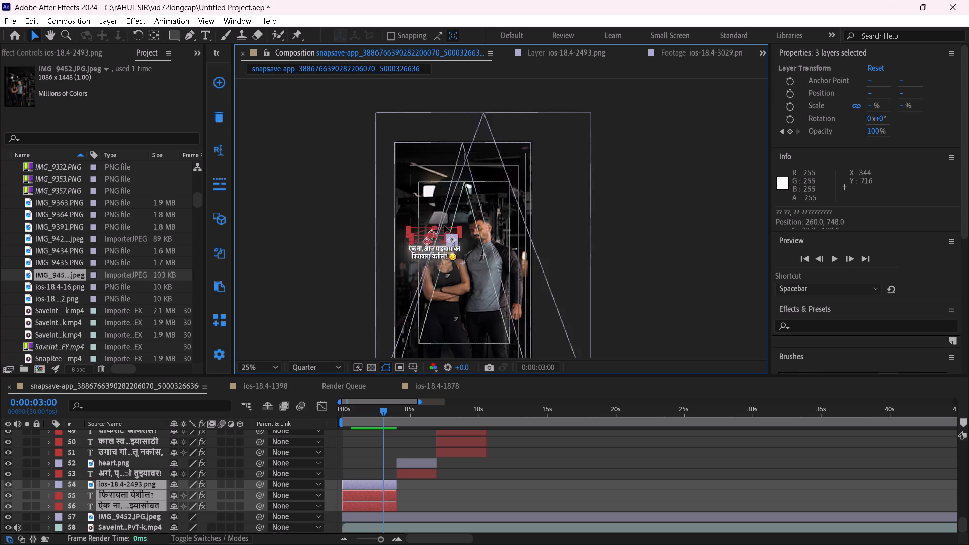
drag(444, 225, 447, 218)
click(645, 246)
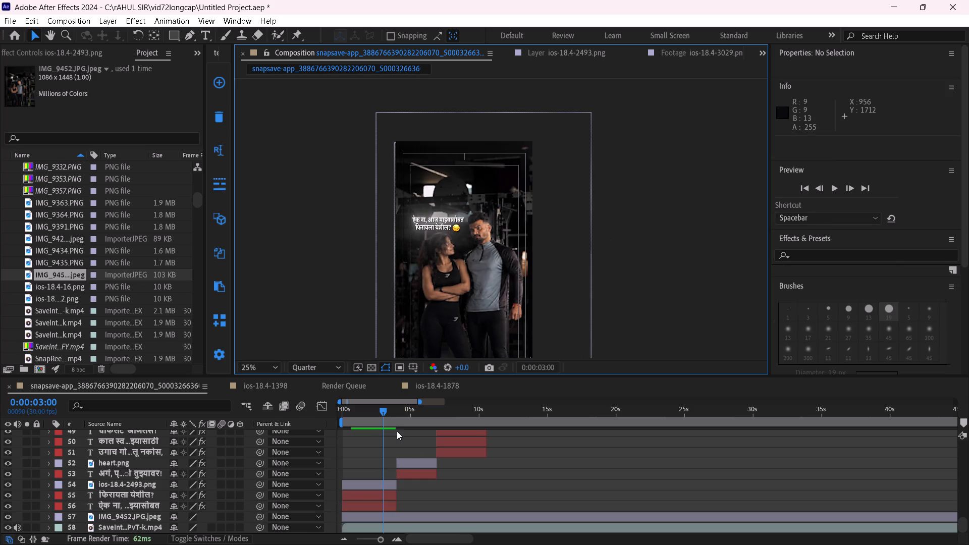
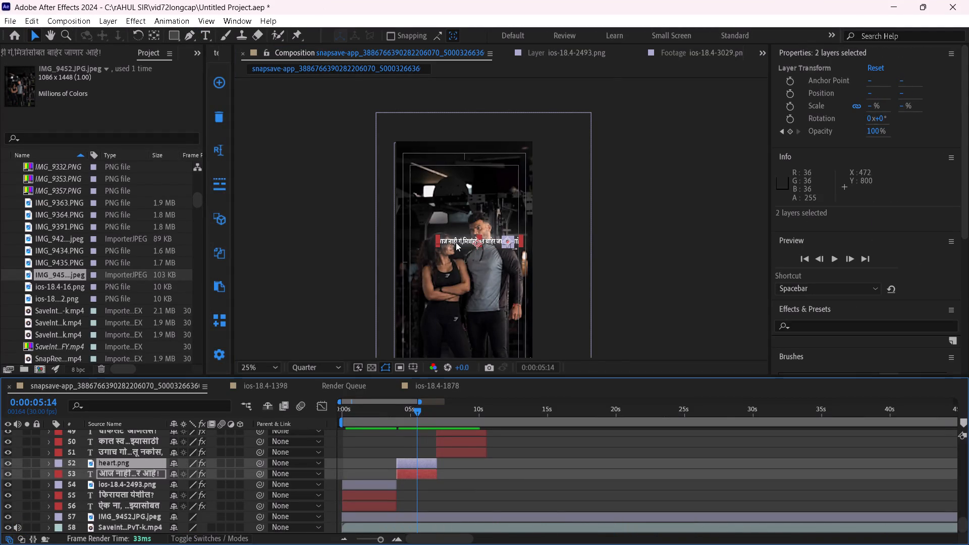
Move caption layer 53 and heart.png layer 52 together up above the couple's heads, and deselect them.
drag(457, 242, 451, 207)
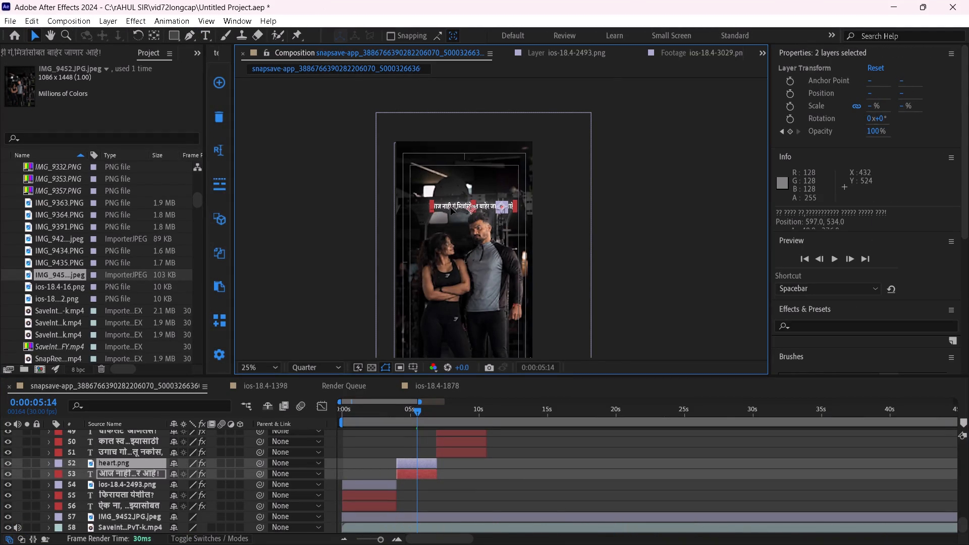
drag(451, 207, 450, 207)
click(675, 256)
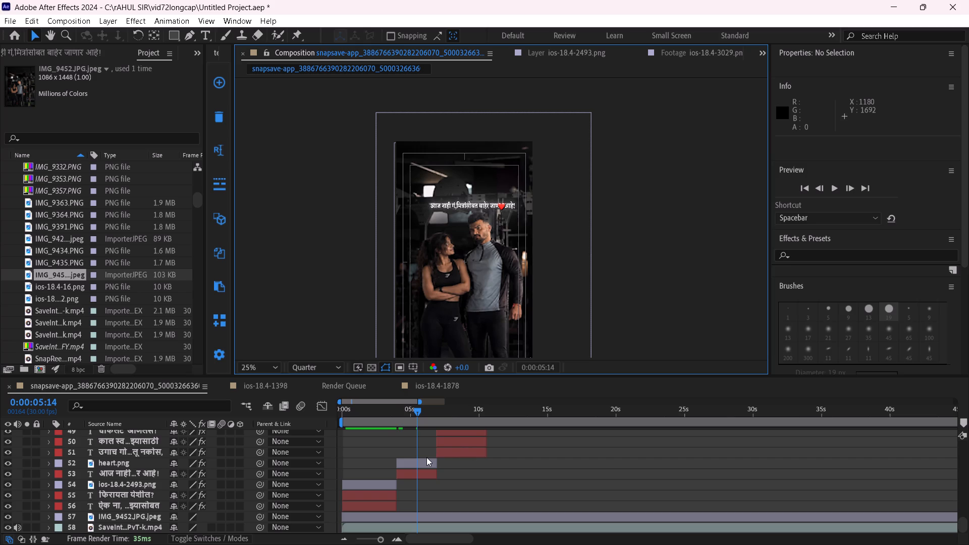
Shift the heart.png layer horizontally to the right, towards the end of the caption line "आज नाही".
click(424, 459)
drag(872, 92, 889, 92)
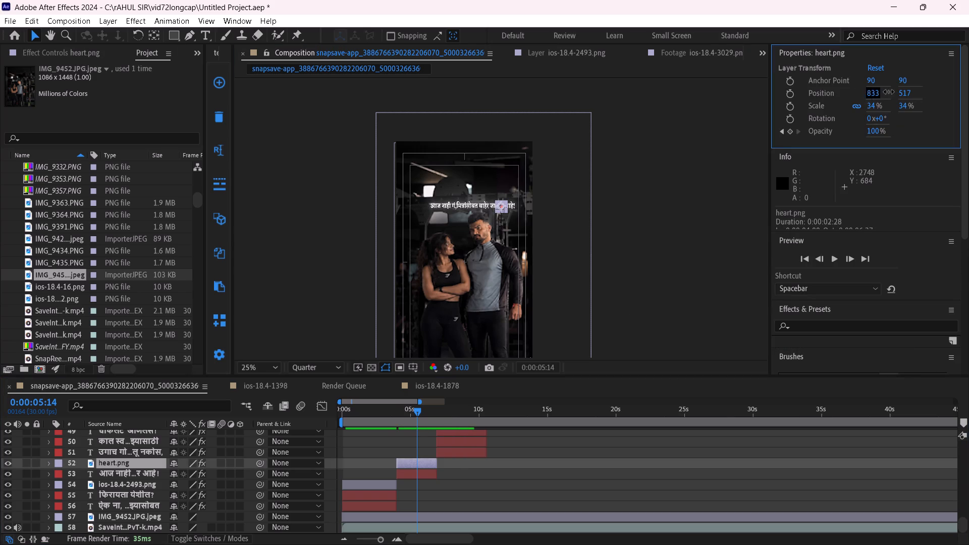
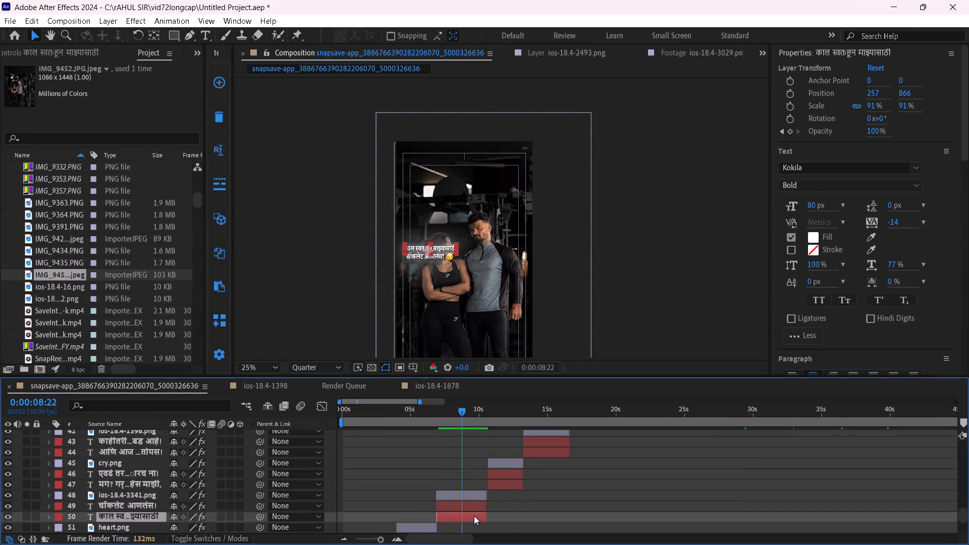
Replace the text of caption layer 50 with the copied line "तुझ्यासाठी मी कधीच".
key(BackSpace)
key(ctrl+v)
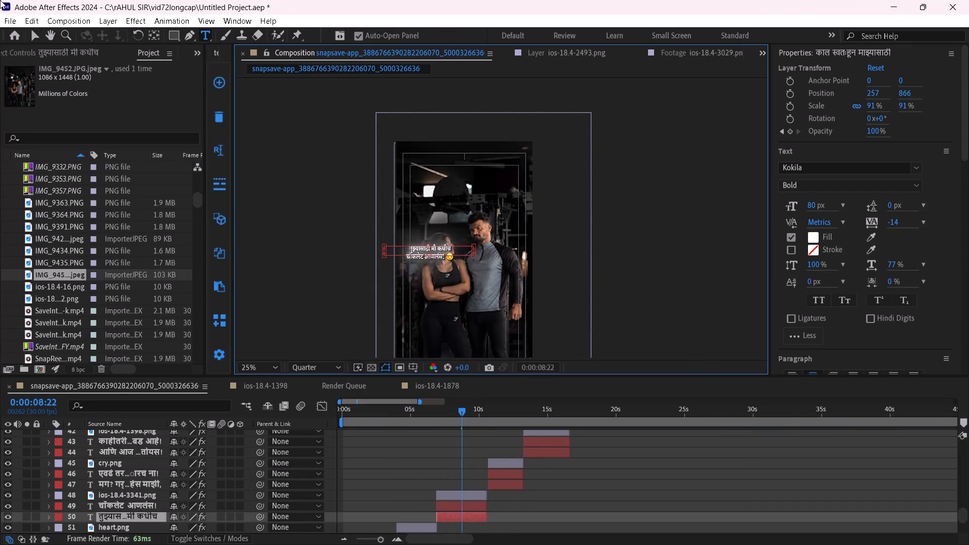
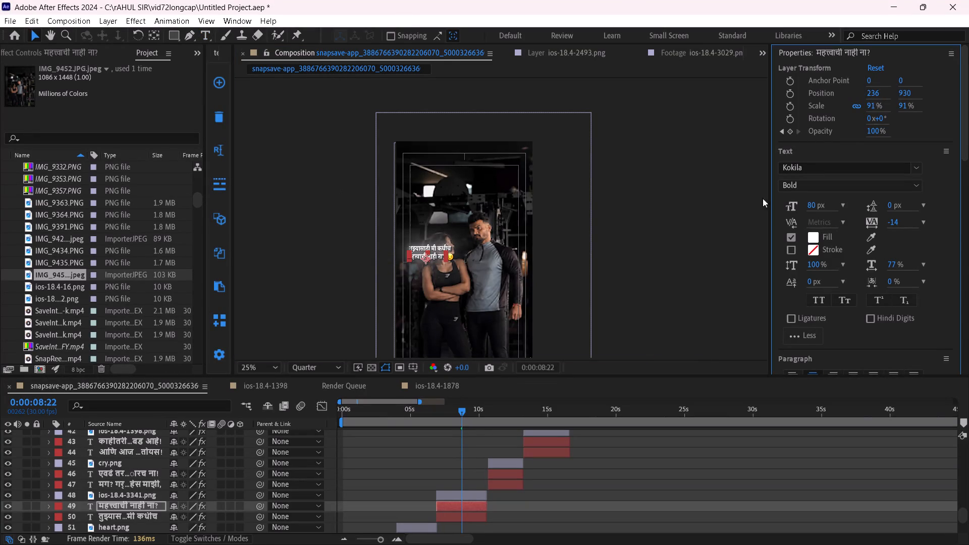
Shift the ios-18.4-3341.png emoji layer horizontally to X position 434, beside the end of the second caption line.
click(650, 226)
click(481, 495)
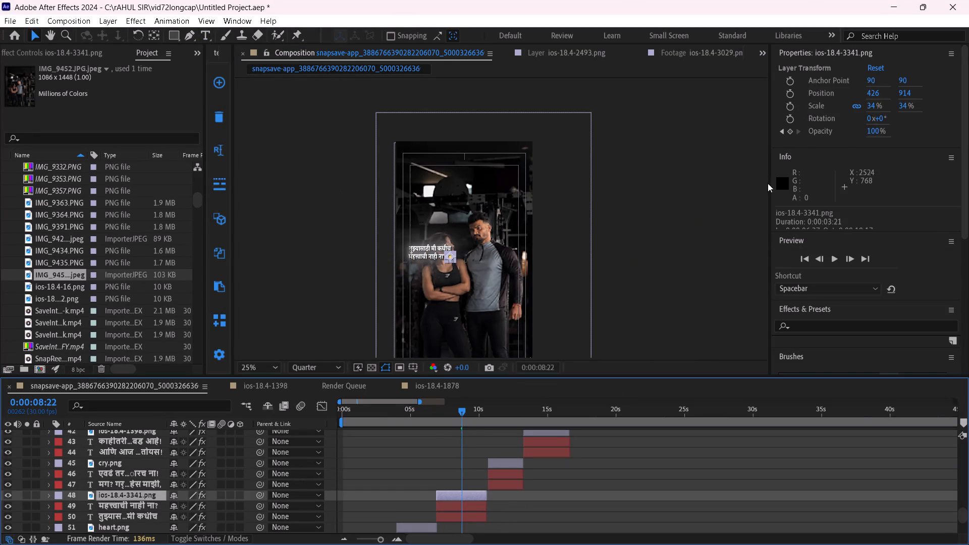
drag(871, 89, 882, 94)
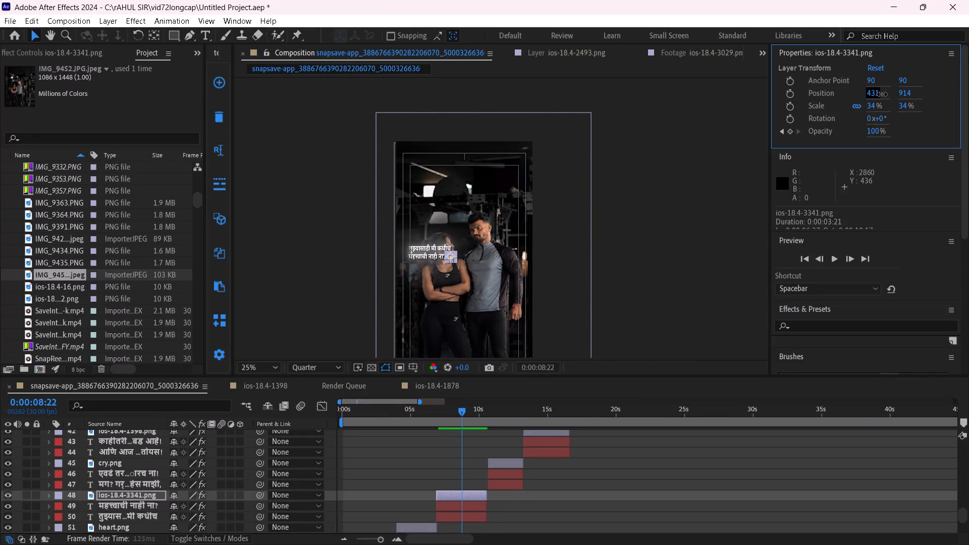
drag(882, 94, 885, 95)
click(650, 243)
Move caption layers 49 and 50 together with the ios-18.4-3341.png emoji up to just above the woman's head.
click(466, 493)
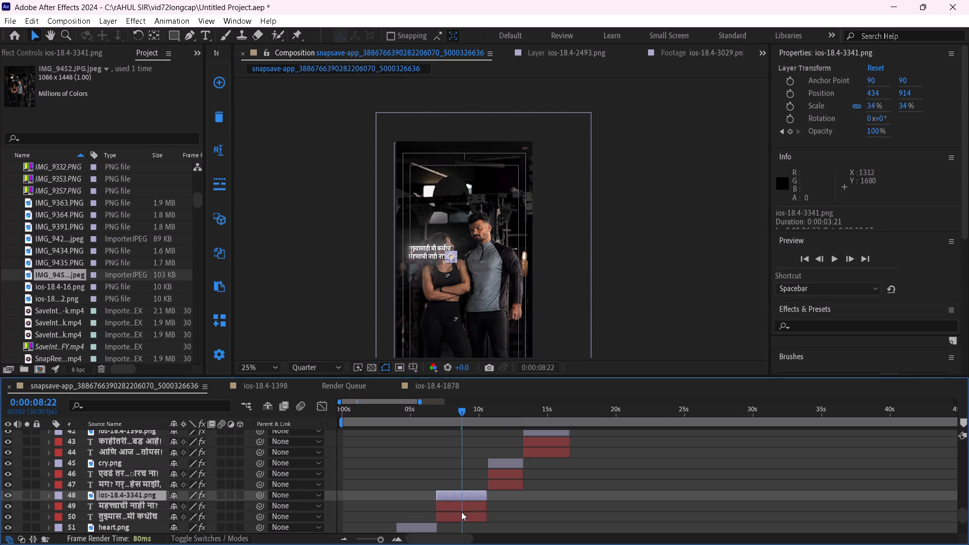
shift+click(462, 513)
drag(440, 256, 435, 235)
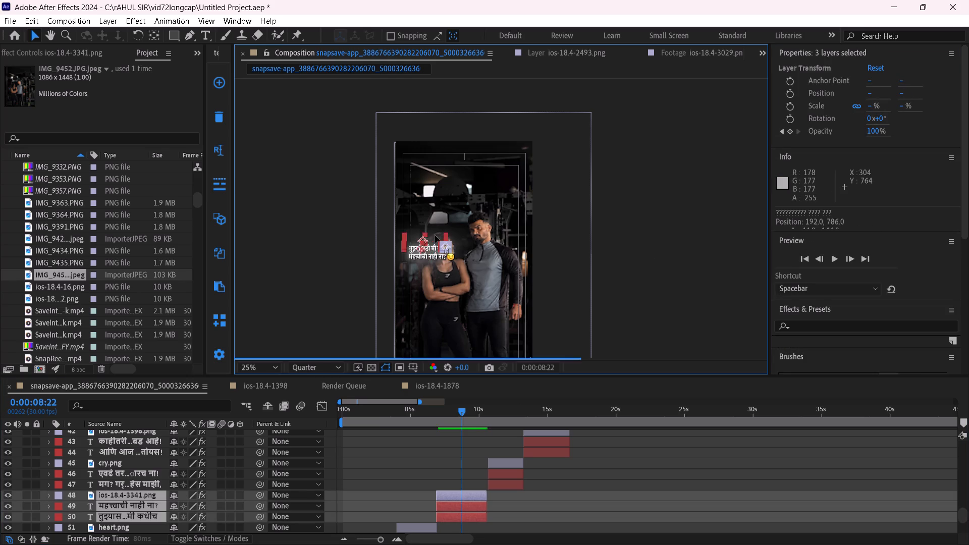
drag(435, 235, 450, 227)
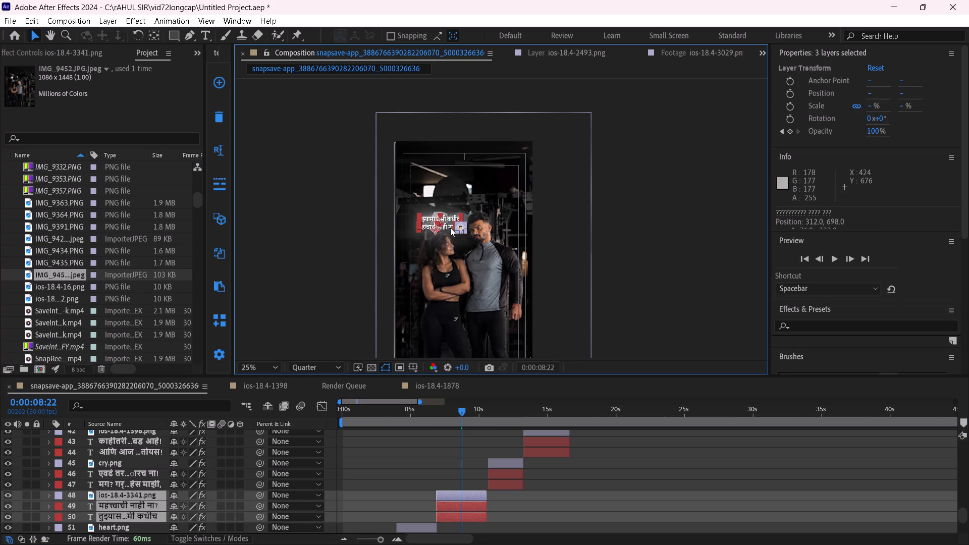
click(653, 254)
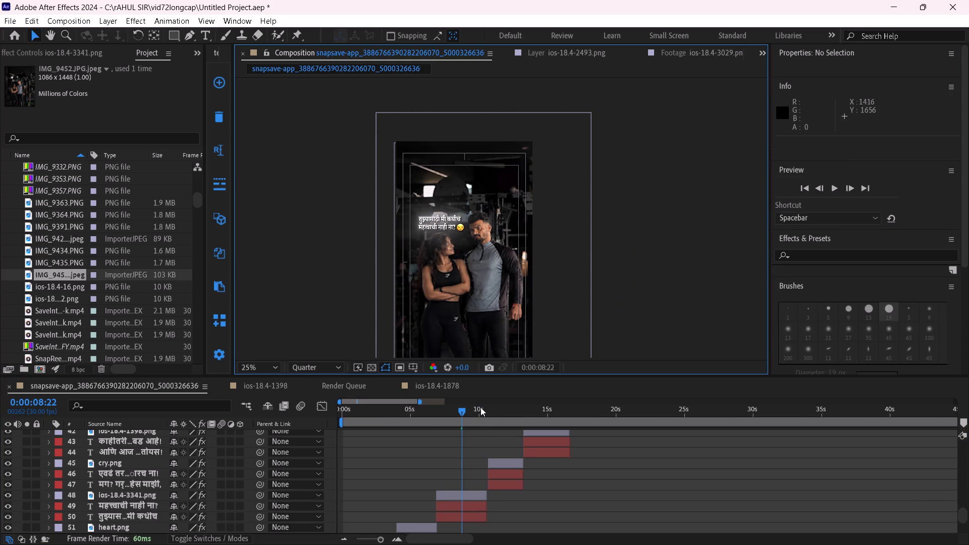
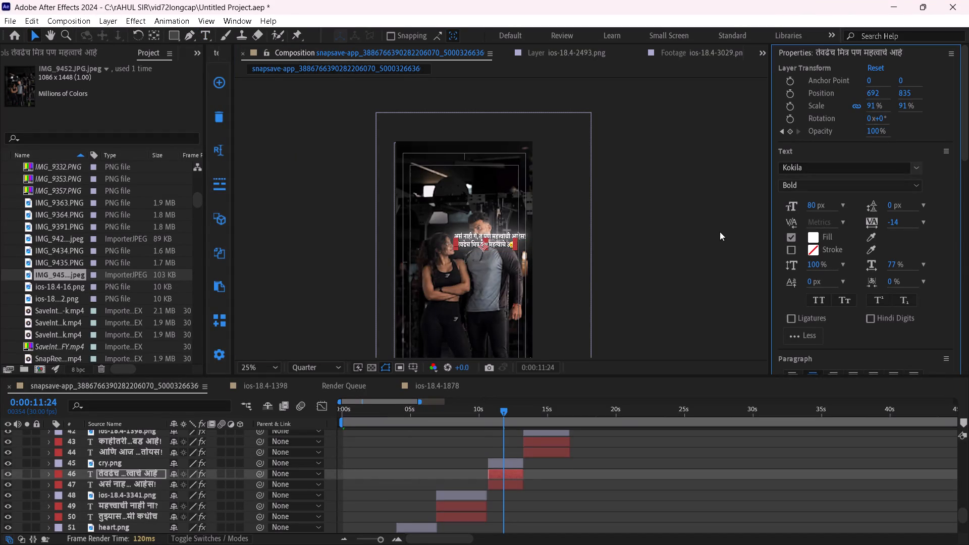
Shift the cry.png emoji layer horizontally to X position 979, just past the end of the second caption line.
click(718, 232)
click(506, 466)
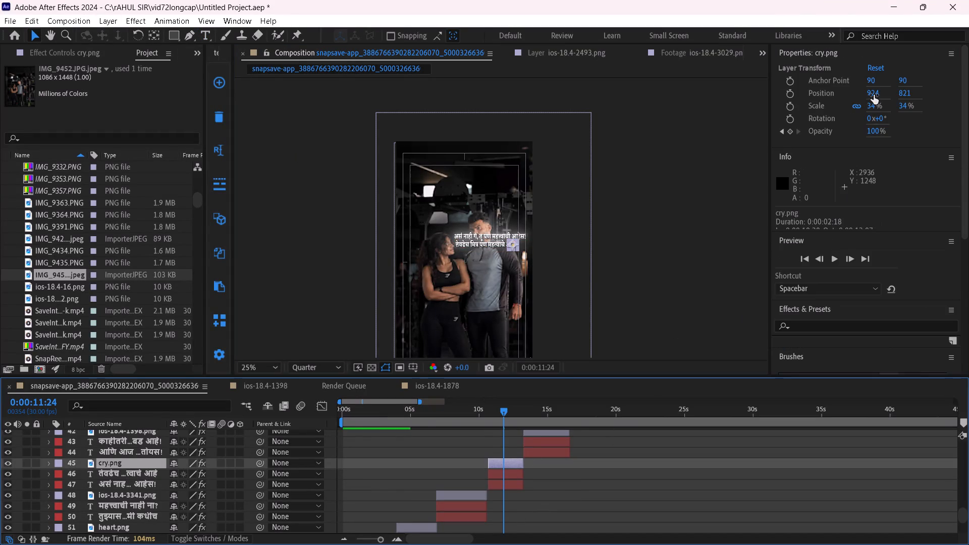
drag(874, 94, 937, 109)
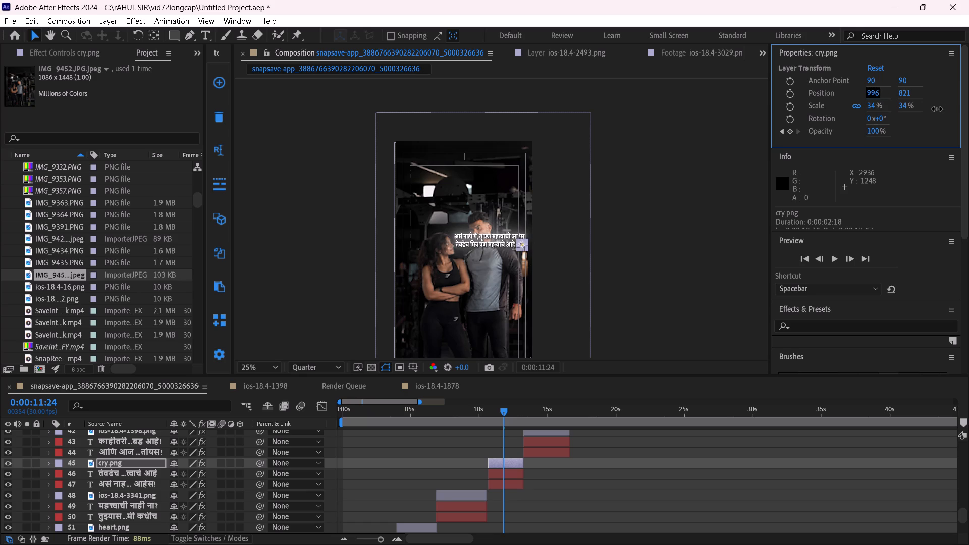
drag(937, 109, 930, 107)
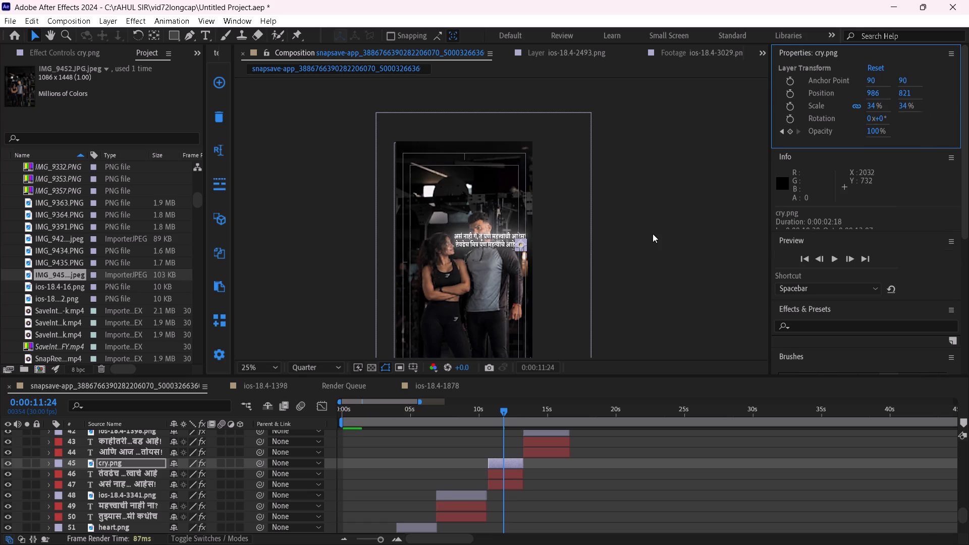
click(653, 234)
click(510, 465)
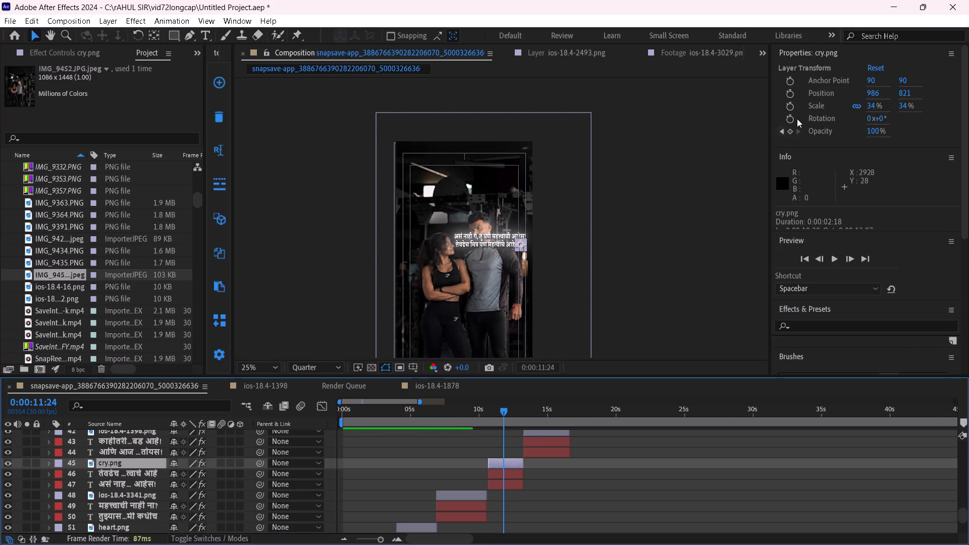
drag(875, 95, 865, 94)
click(627, 247)
Move the cry.png emoji together with caption layers 46 and 47 up to just above the man's head.
click(503, 463)
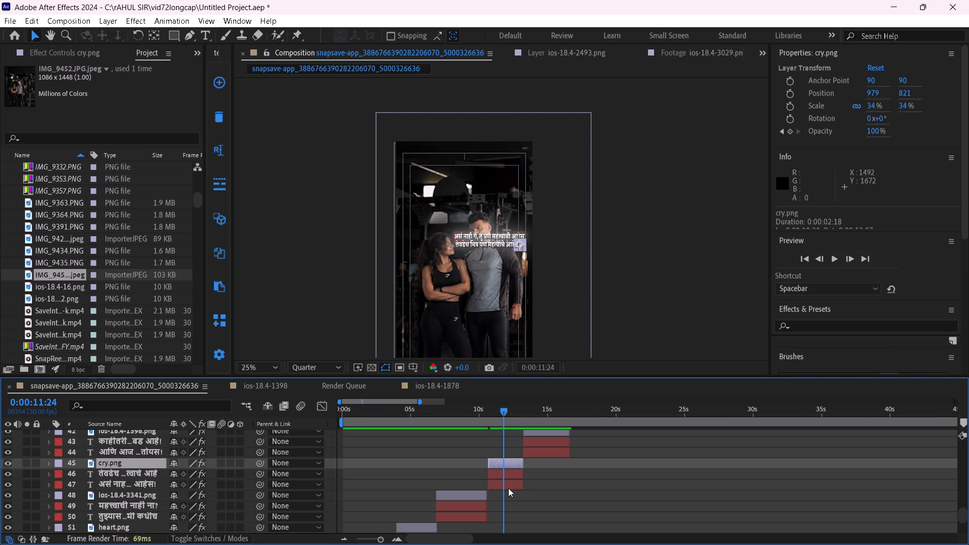
shift+click(510, 489)
drag(502, 239, 496, 202)
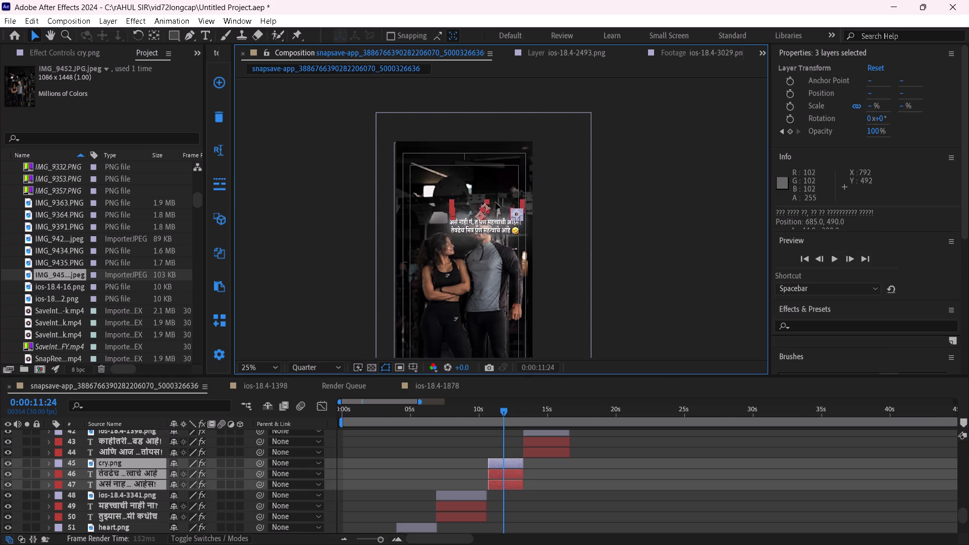
drag(496, 202, 495, 201)
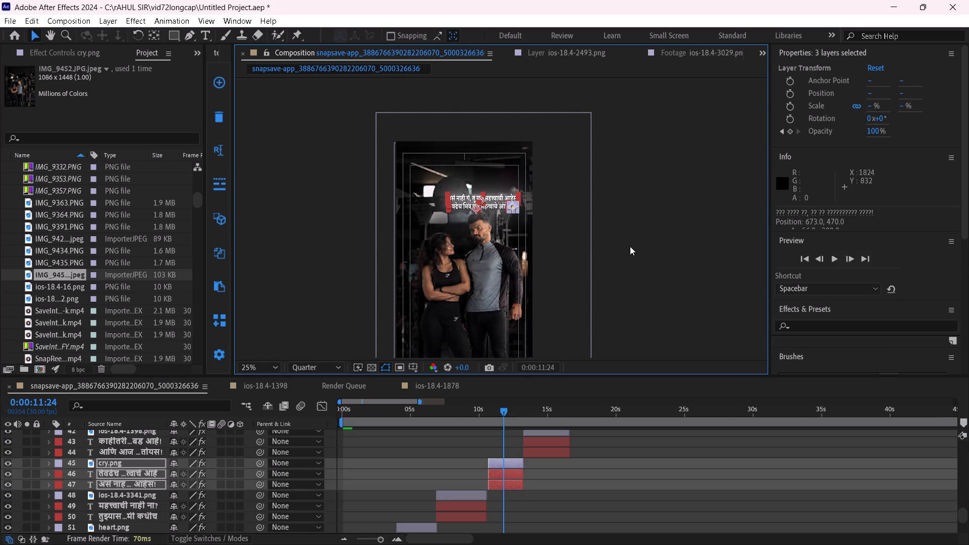
click(633, 246)
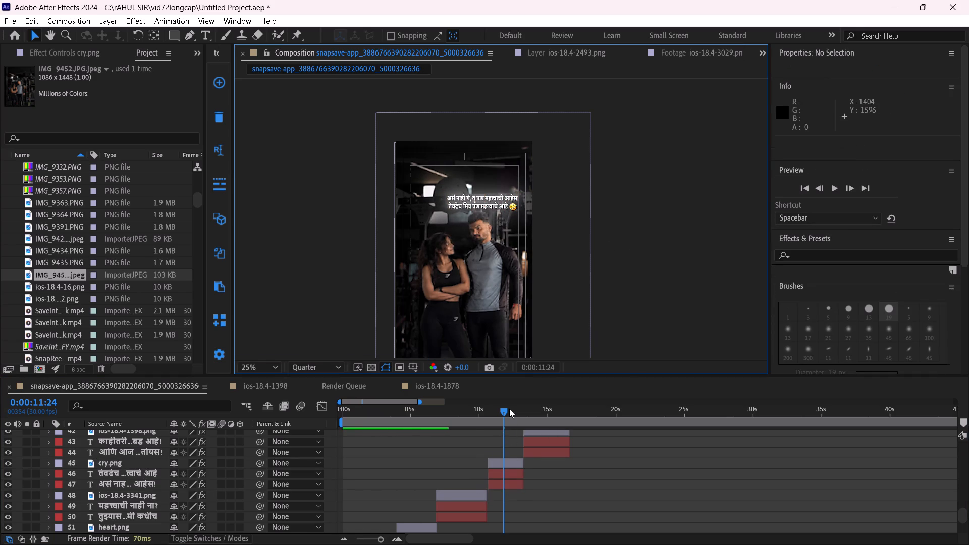
Advance the current time to 0:00:13:20, within the span of caption layers 43 and 44.
drag(508, 410, 519, 410)
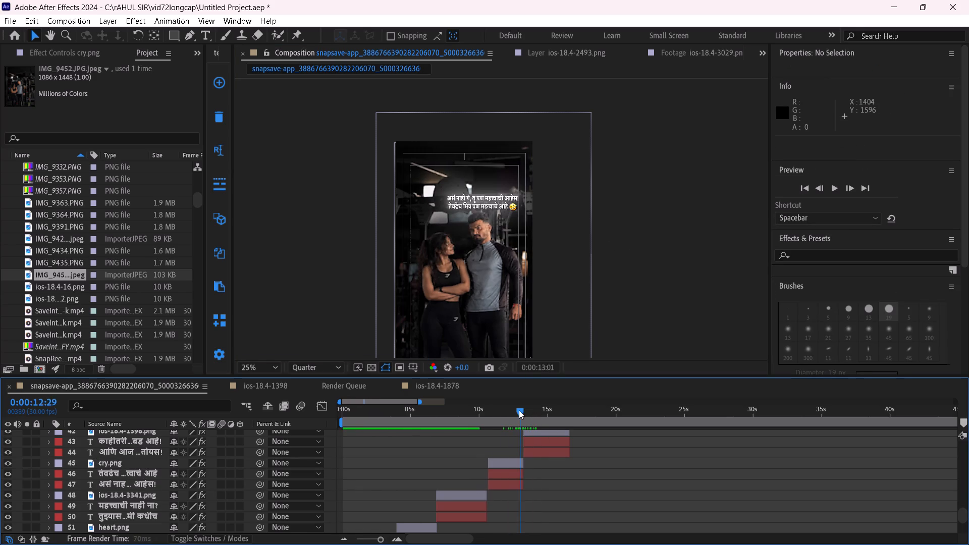
drag(519, 410, 529, 413)
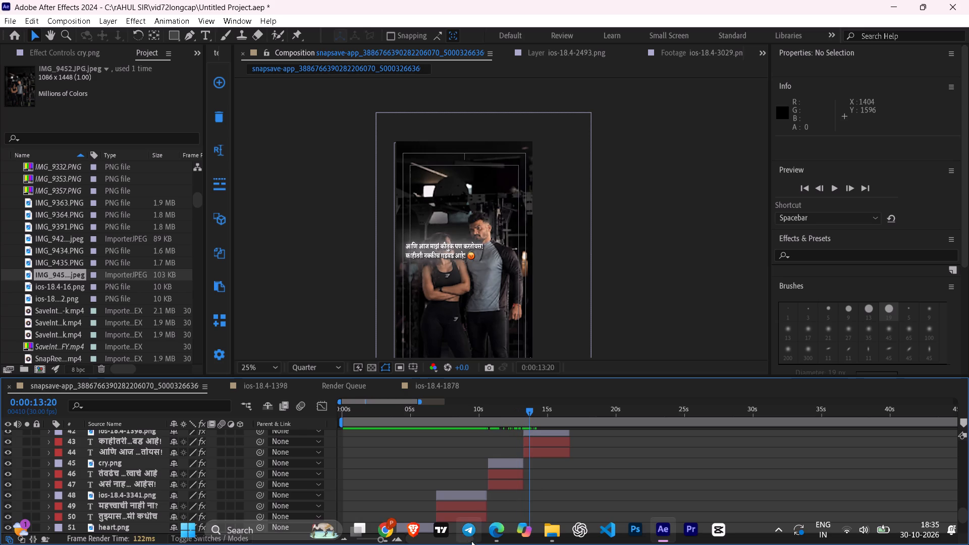
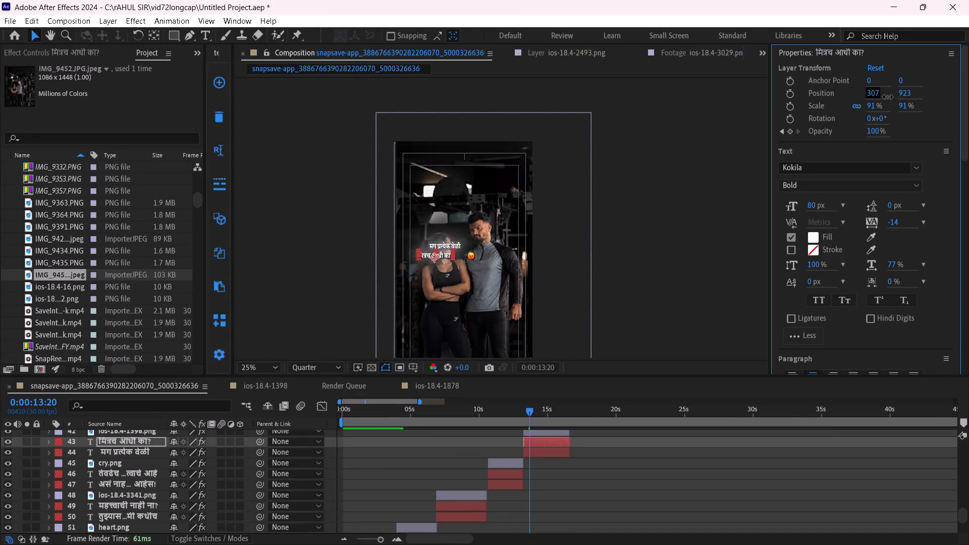
Shift caption layer 43, the second caption line, horizontally to X position 351.
drag(888, 97, 921, 107)
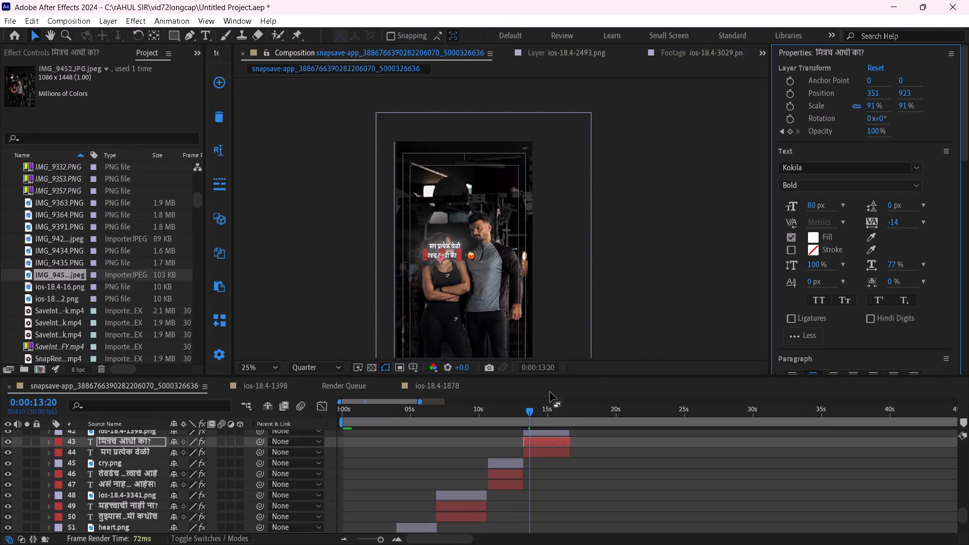
Reposition the ios-18.4-1398.png emoji layer to 540, 910, just past the end of the second caption line.
scroll(559, 450, up, 1)
click(559, 458)
click(564, 470)
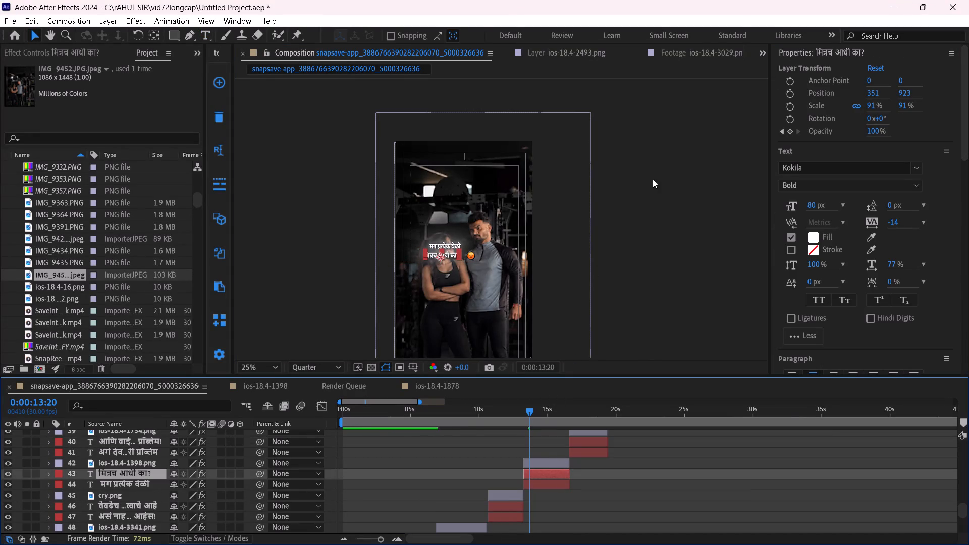
click(552, 462)
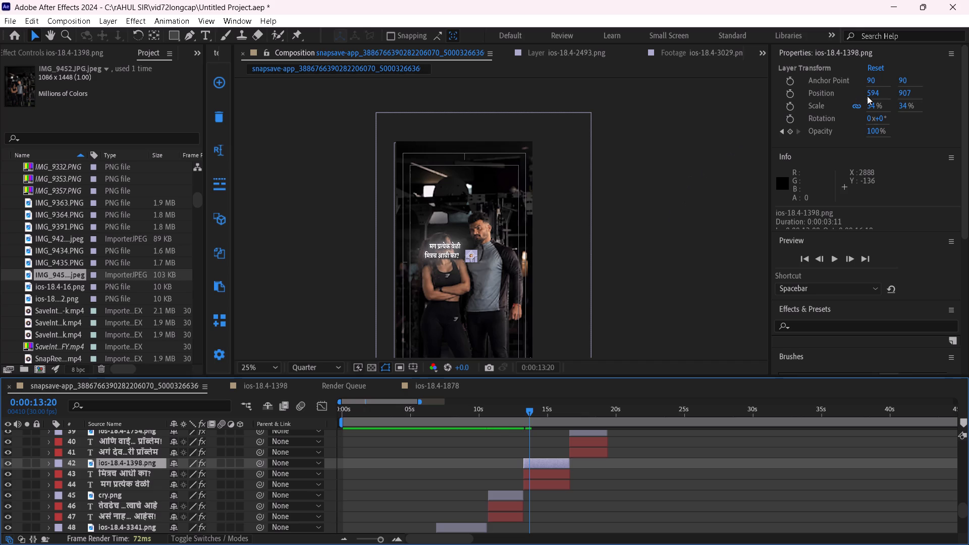
drag(874, 95, 829, 89)
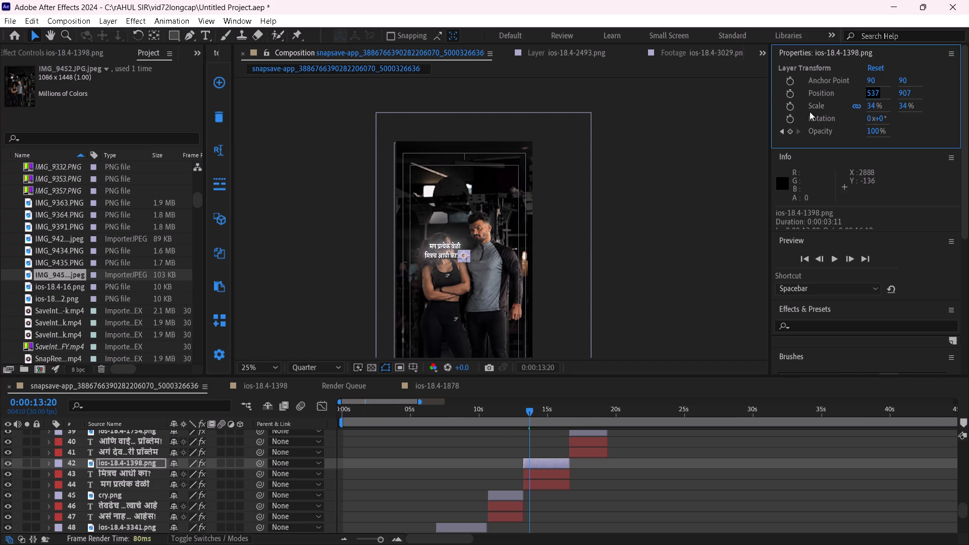
click(659, 232)
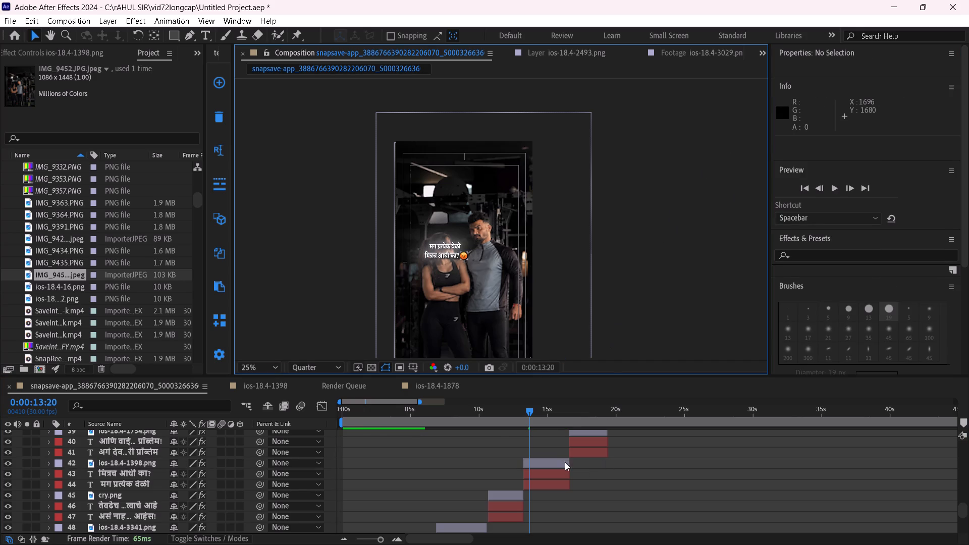
click(565, 462)
drag(877, 93, 881, 97)
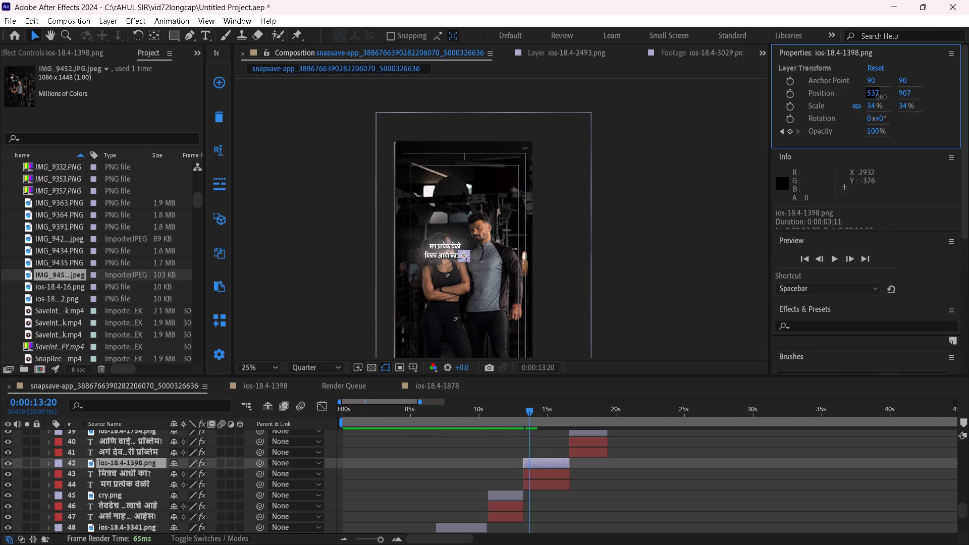
drag(881, 97, 886, 97)
click(901, 94)
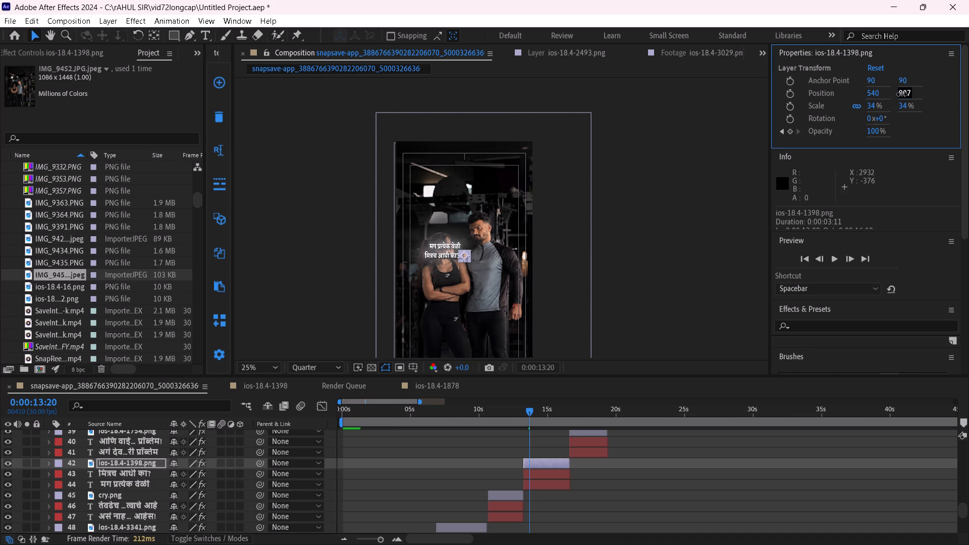
click(691, 219)
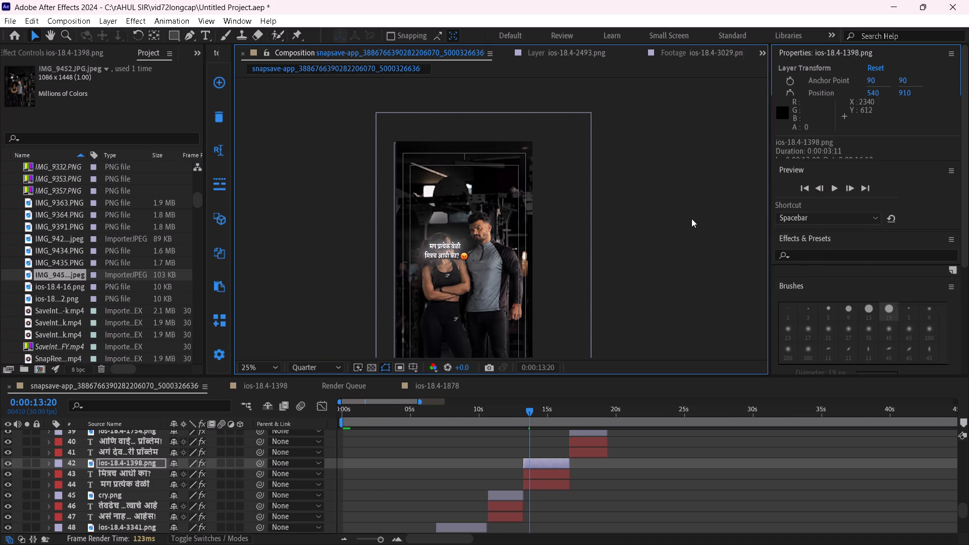
Move the ios-18.4-1398.png emoji together with caption layers 43 and 44 above the woman's head, placing layer 43 at about 327, 691.
click(551, 464)
shift+click(552, 480)
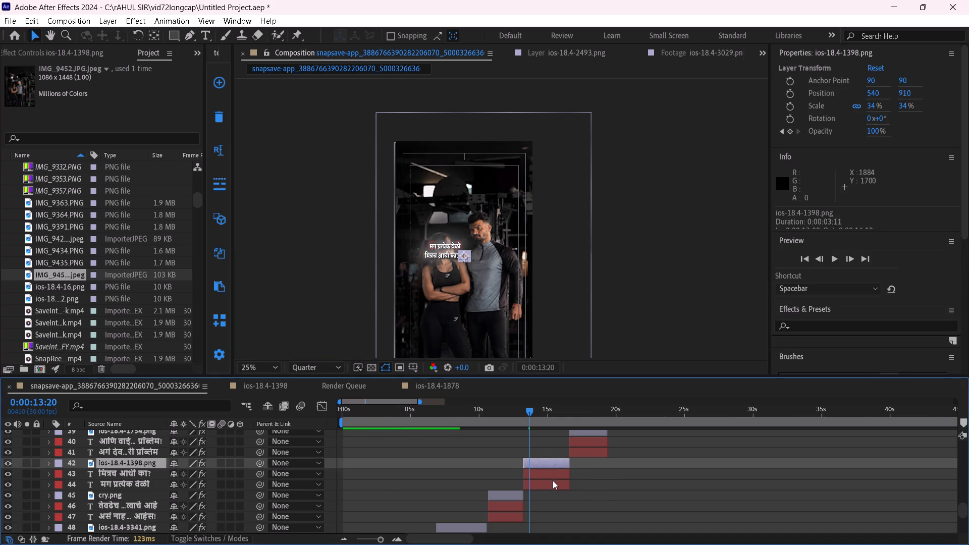
drag(449, 250, 451, 230)
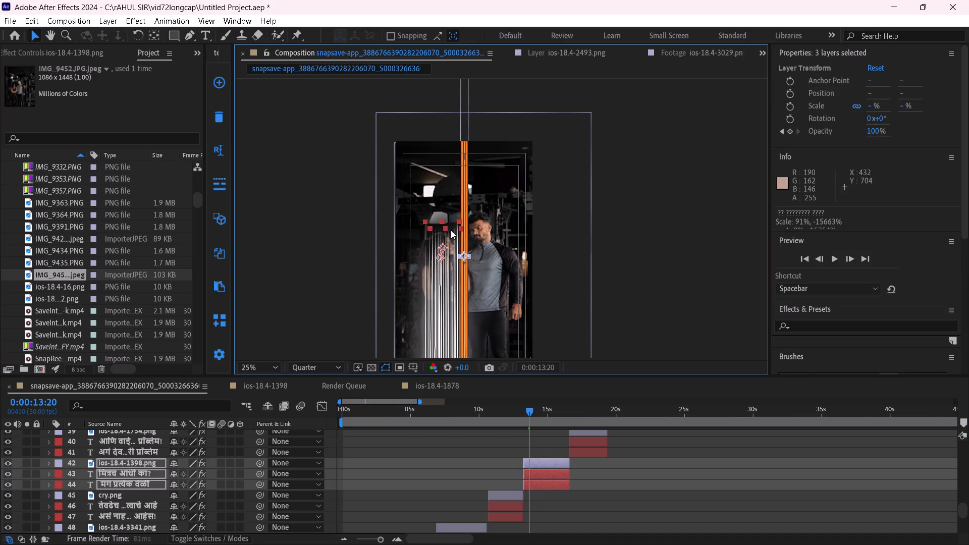
key(ctrl+z)
drag(451, 255, 451, 234)
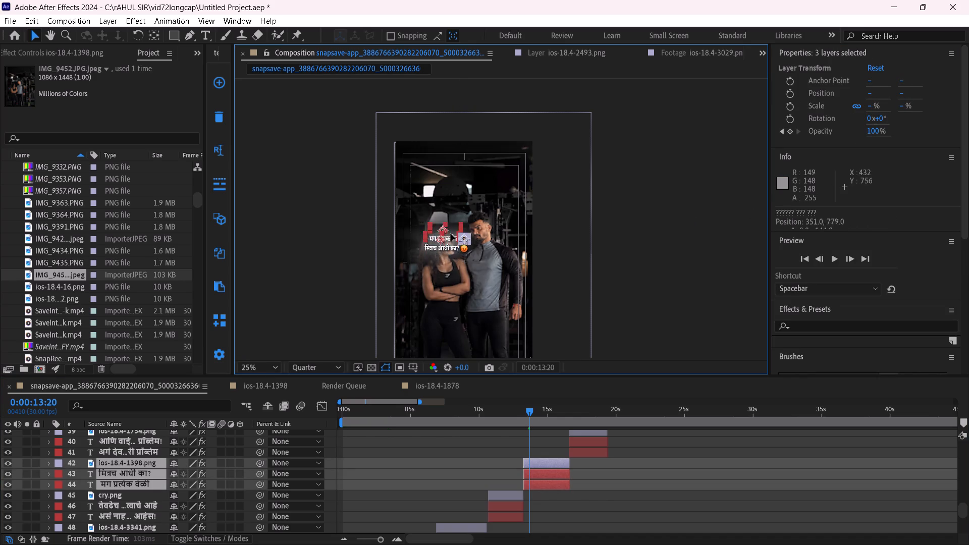
drag(451, 234, 448, 226)
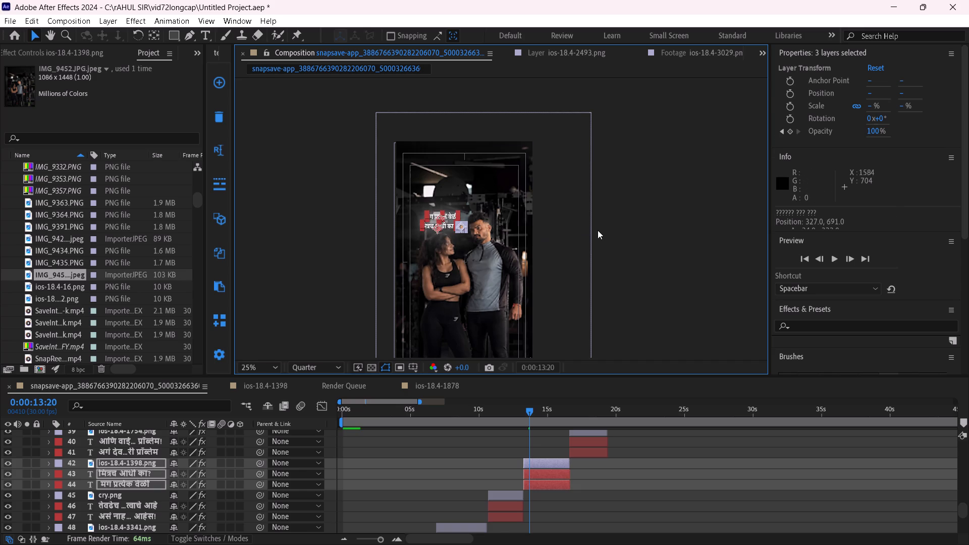
click(598, 230)
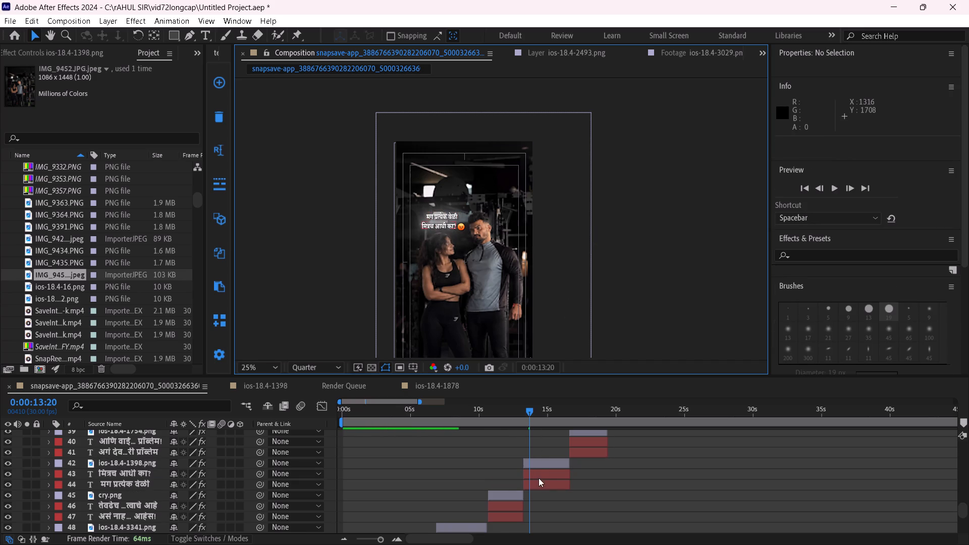
Nudge caption layer 44, the first caption line, slightly left above the second line.
click(546, 485)
drag(870, 91, 865, 91)
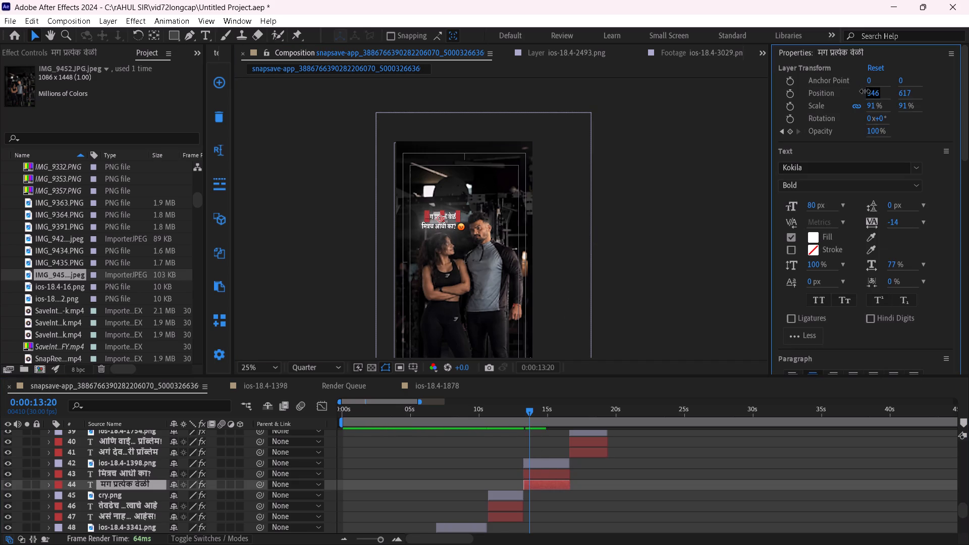
drag(865, 91, 862, 91)
click(661, 222)
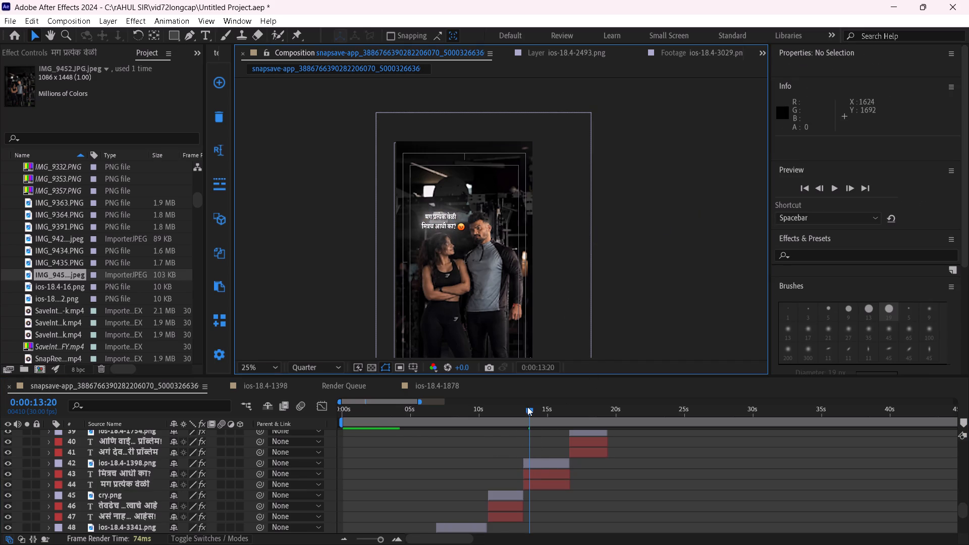
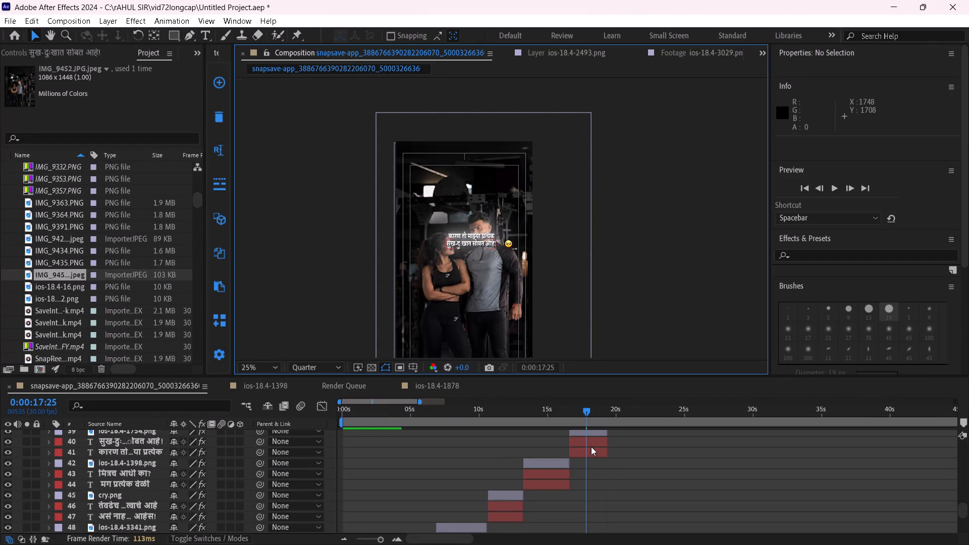
Shift the ios-18.4-1754.png emoji, layer 39, horizontally to X position 829, close to the end of the second caption line.
scroll(591, 448, up, 1)
click(596, 460)
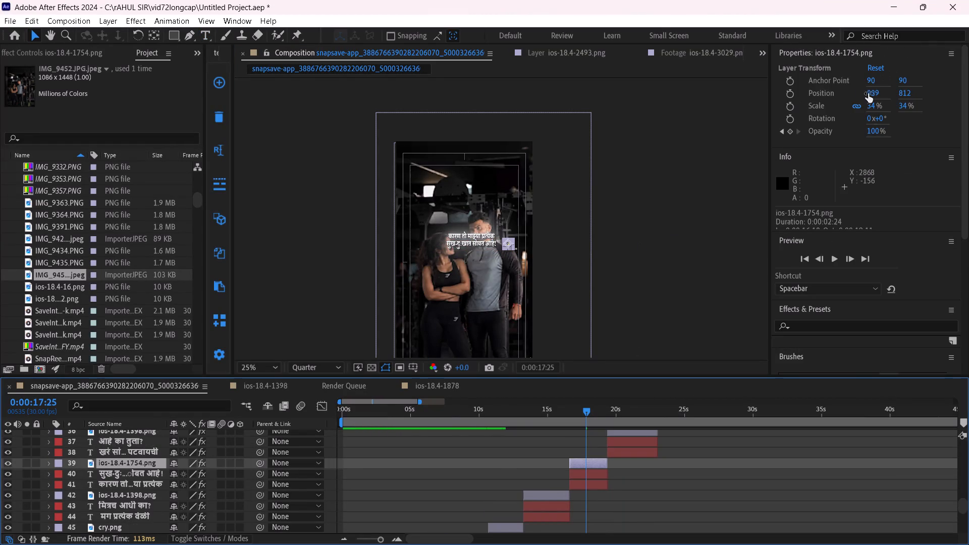
drag(874, 93, 824, 81)
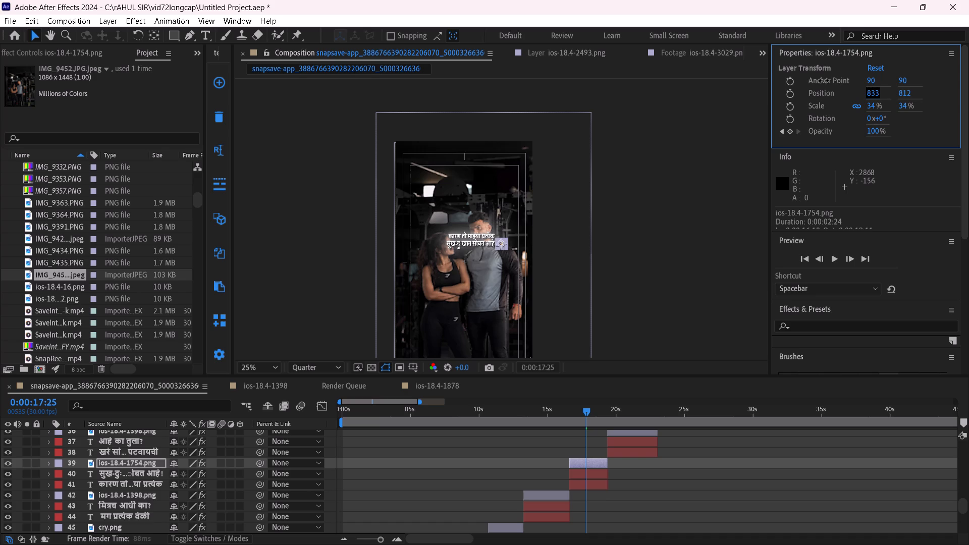
drag(824, 81, 821, 81)
click(654, 209)
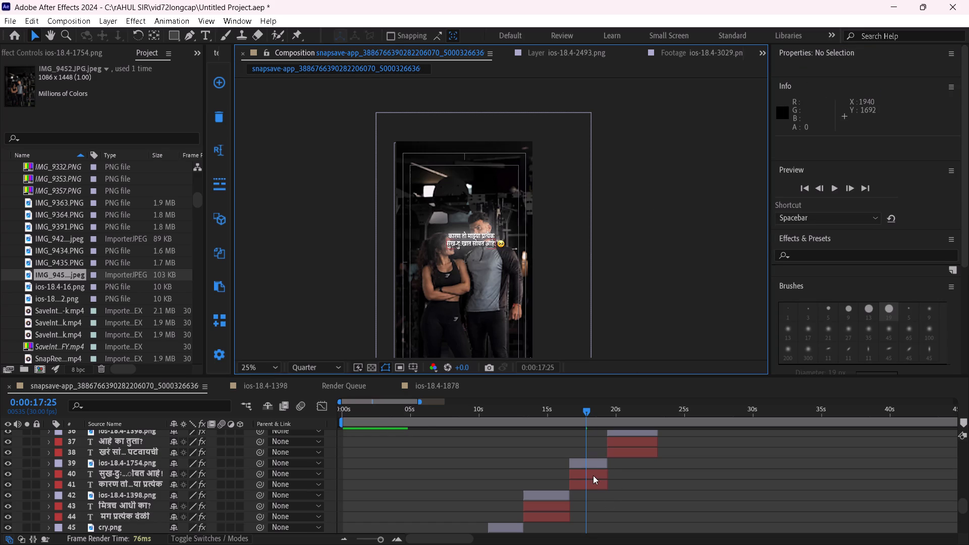
Nudge caption layer 41, the first caption line, slightly right so it sits centred above the second line.
click(594, 466)
click(597, 485)
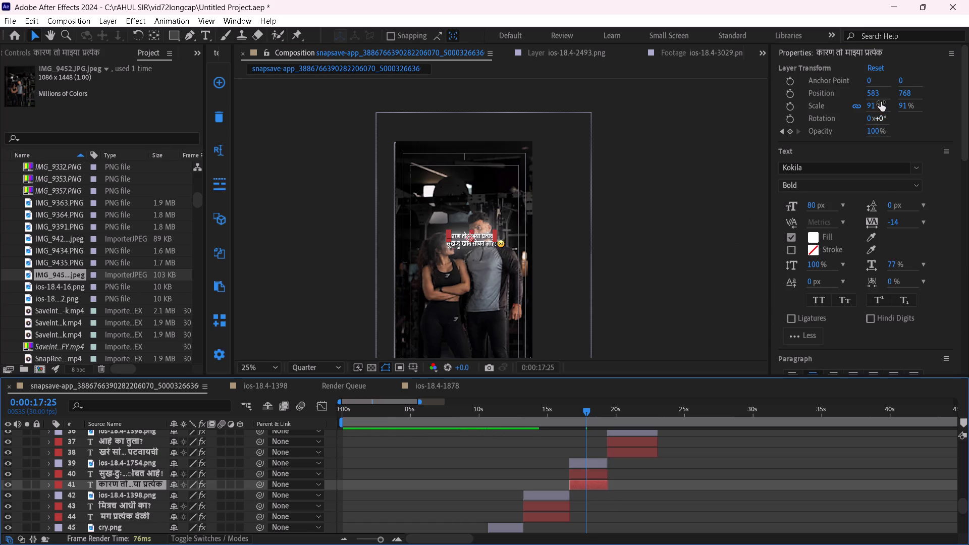
drag(874, 92, 881, 96)
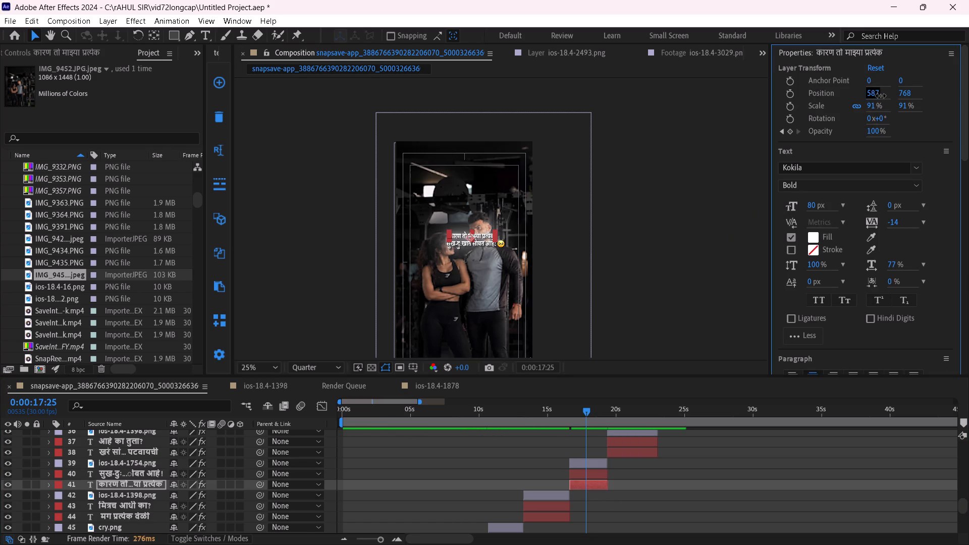
drag(881, 96, 900, 99)
click(684, 248)
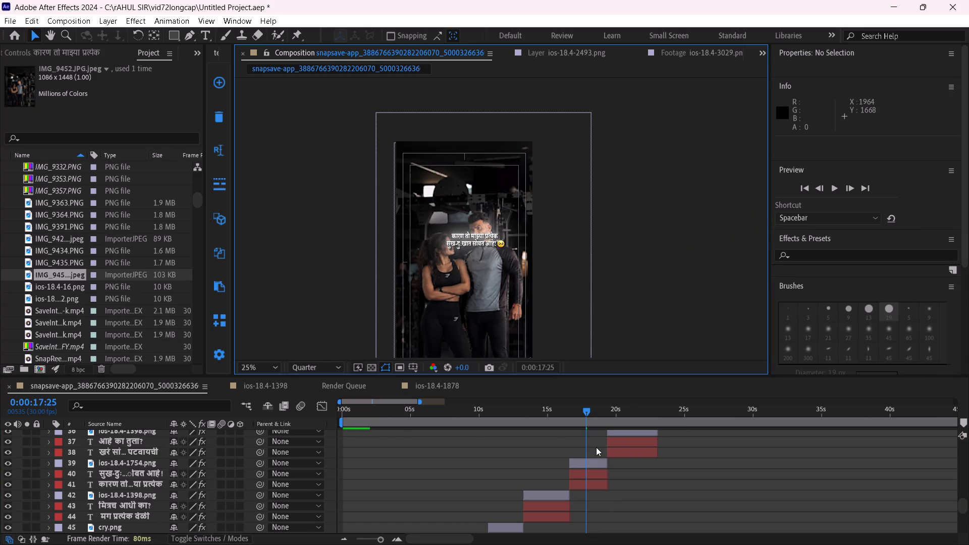
Move the ios-18.4-1754.png emoji together with caption layers 40 and 41 up to just above the man's head.
click(591, 465)
shift+click(593, 485)
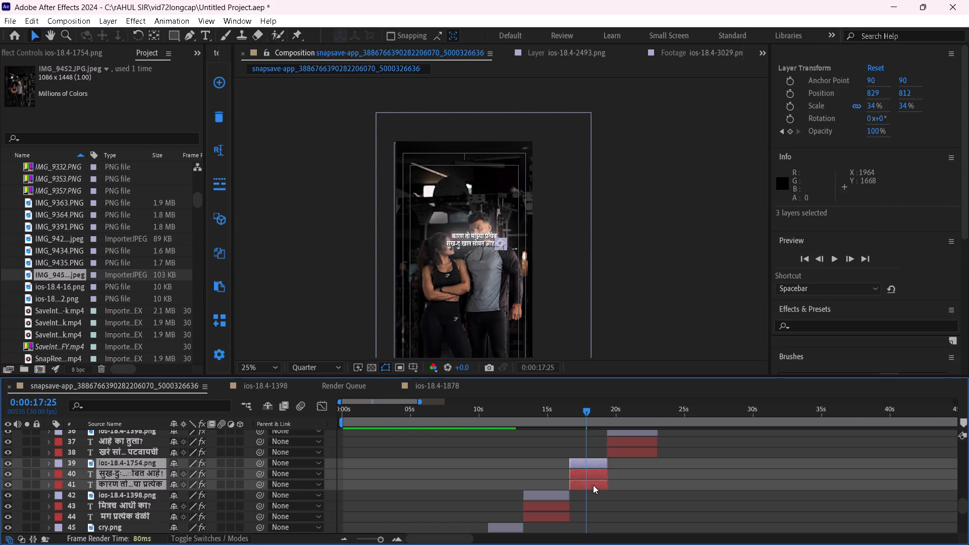
drag(484, 239, 485, 203)
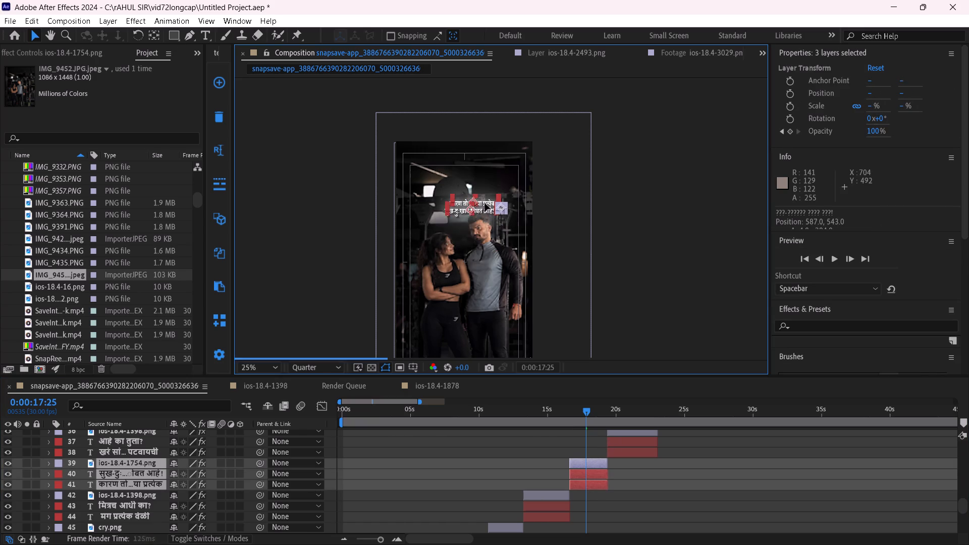
drag(485, 203, 483, 205)
drag(487, 208, 488, 207)
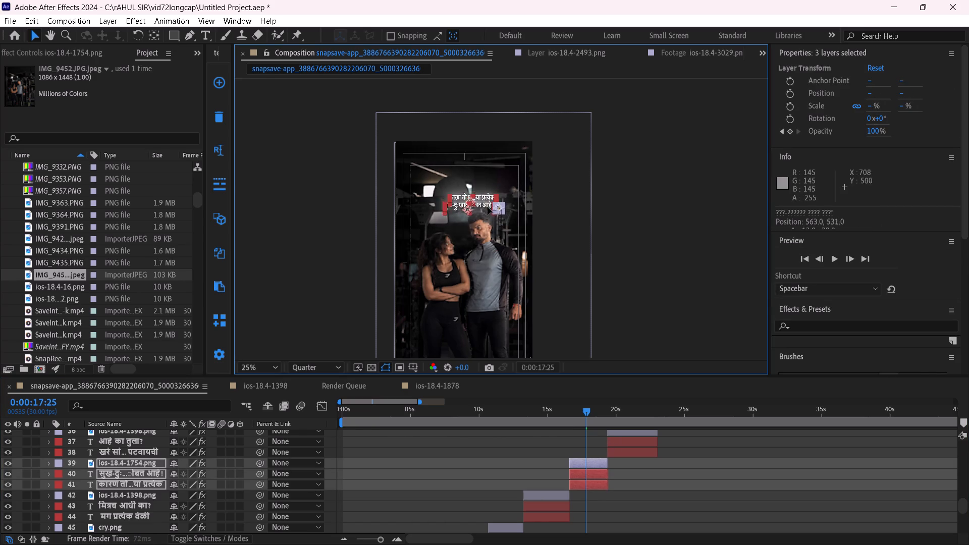
drag(488, 207, 492, 205)
click(647, 253)
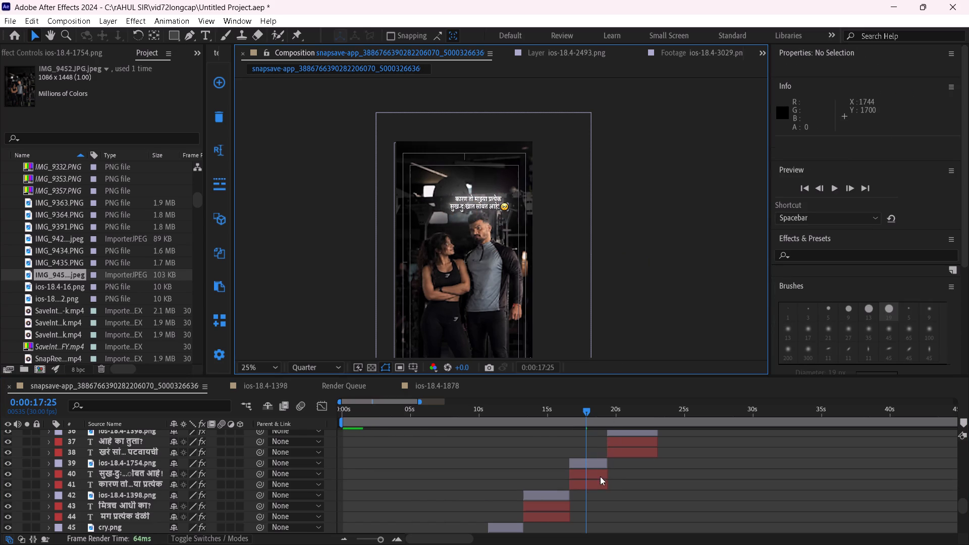
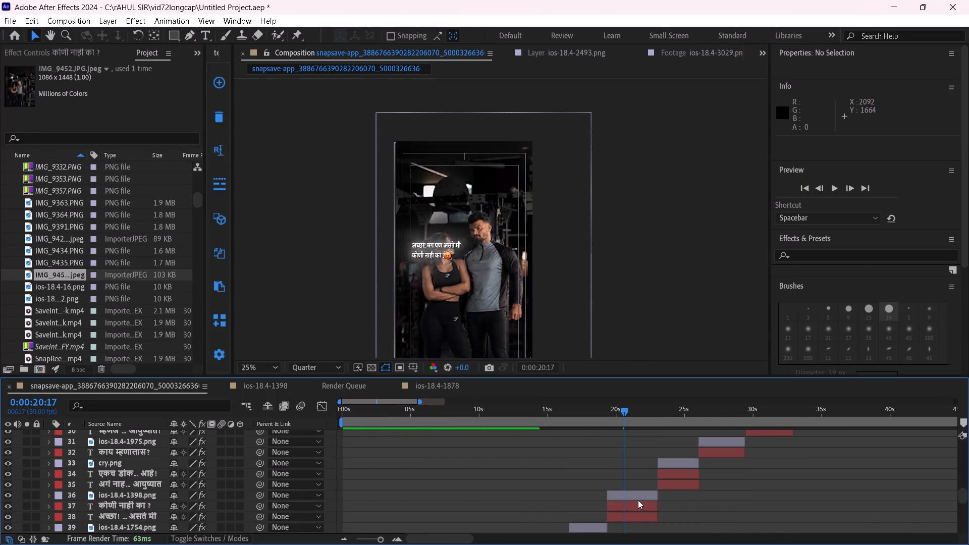
Shift the ios-18.4-1398.png emoji, layer 36, right to X position 424, just past the end of the second caption line.
click(629, 497)
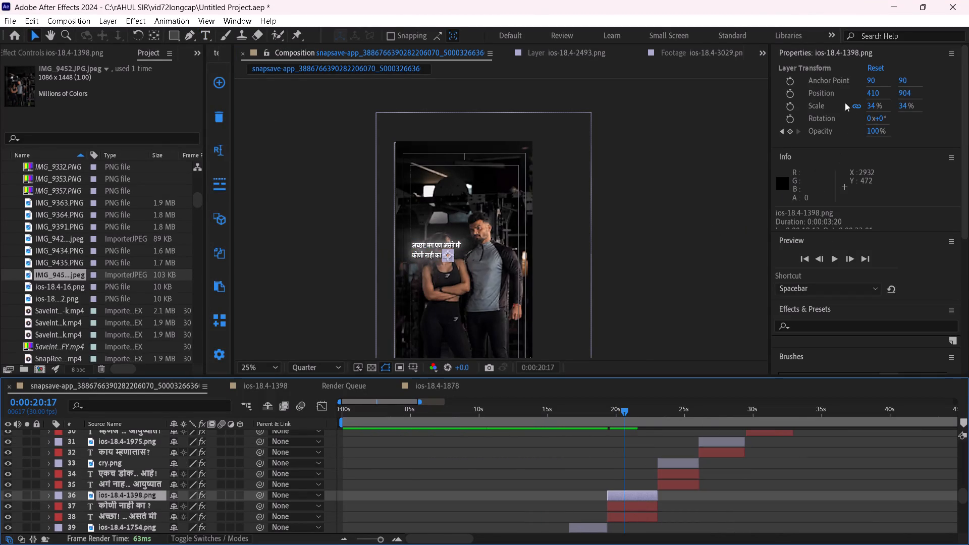
drag(869, 92, 882, 96)
click(677, 283)
click(636, 496)
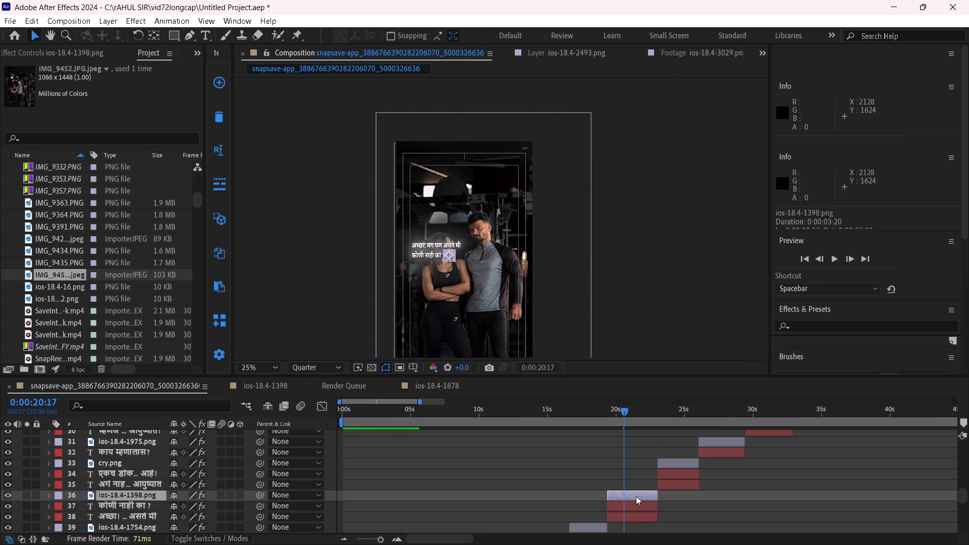
drag(868, 98, 877, 101)
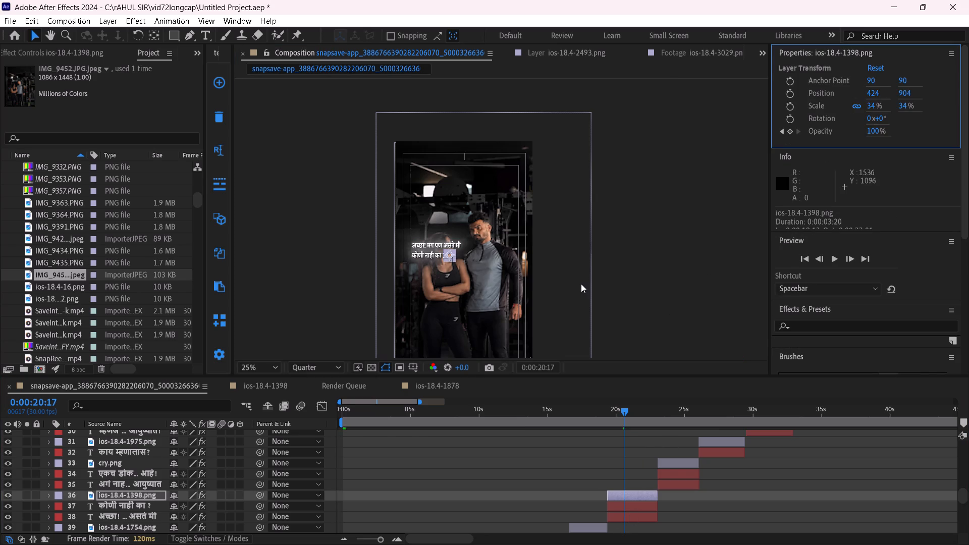
click(581, 284)
Shift caption layer 37 and the ios-18.4-1398.png emoji right together, bringing the emoji to X 452, to centre them under the first line.
click(630, 491)
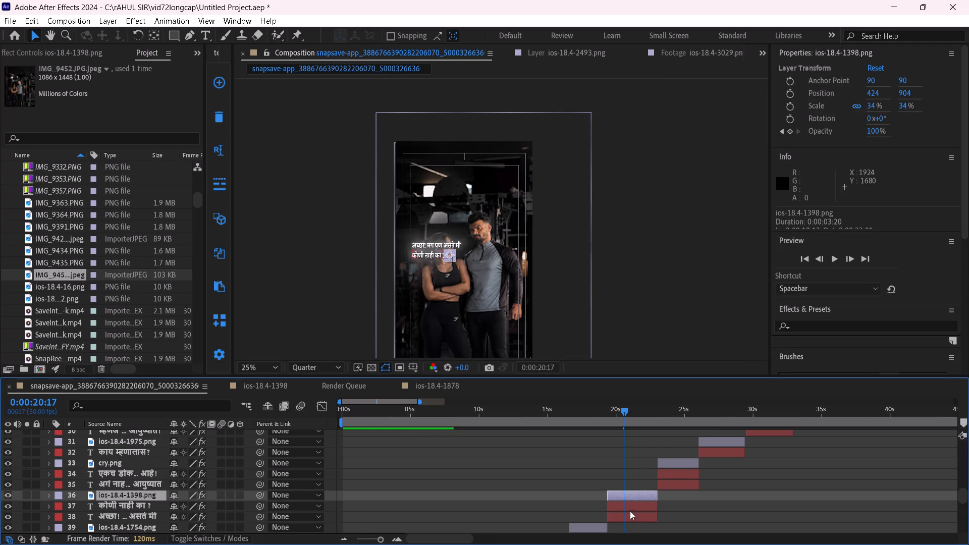
shift+click(632, 512)
click(625, 503)
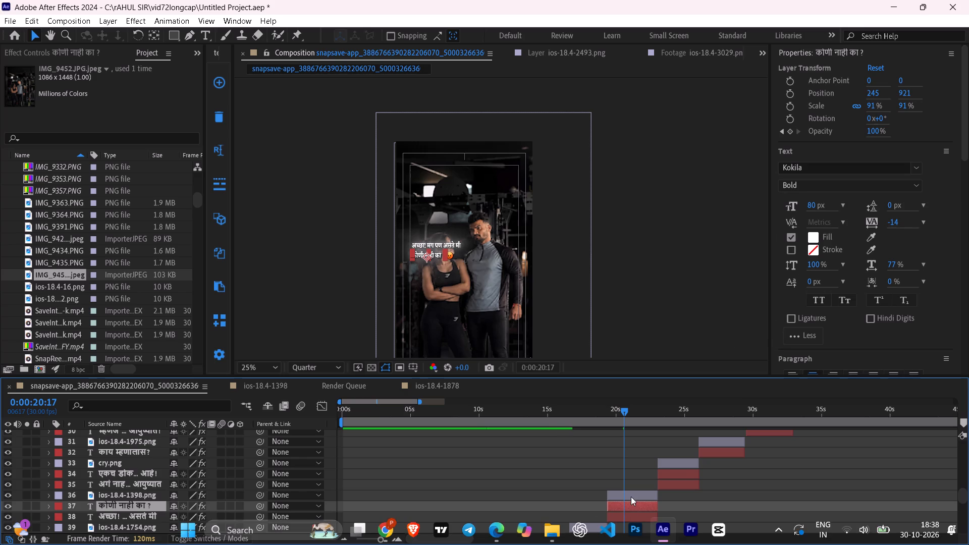
shift+click(631, 494)
drag(868, 94, 885, 94)
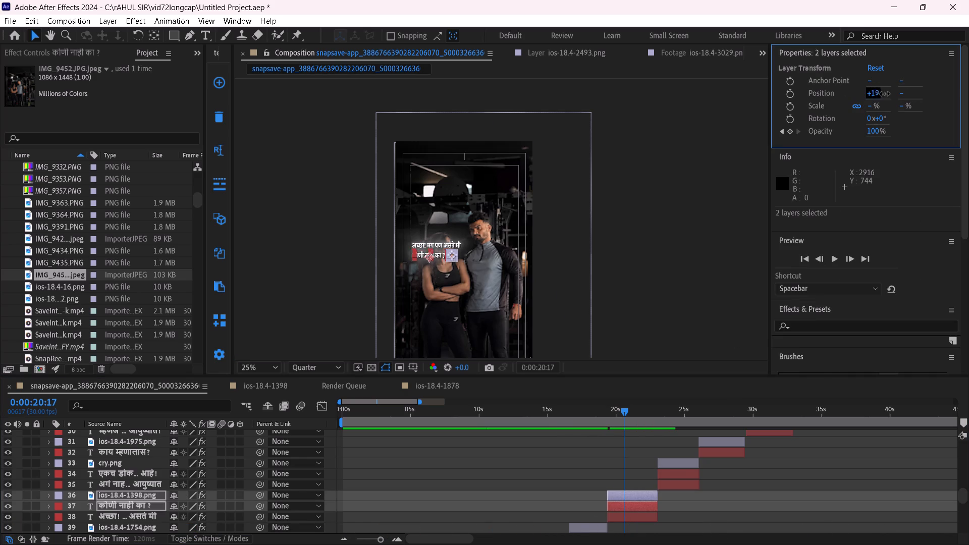
drag(885, 94, 889, 95)
click(684, 231)
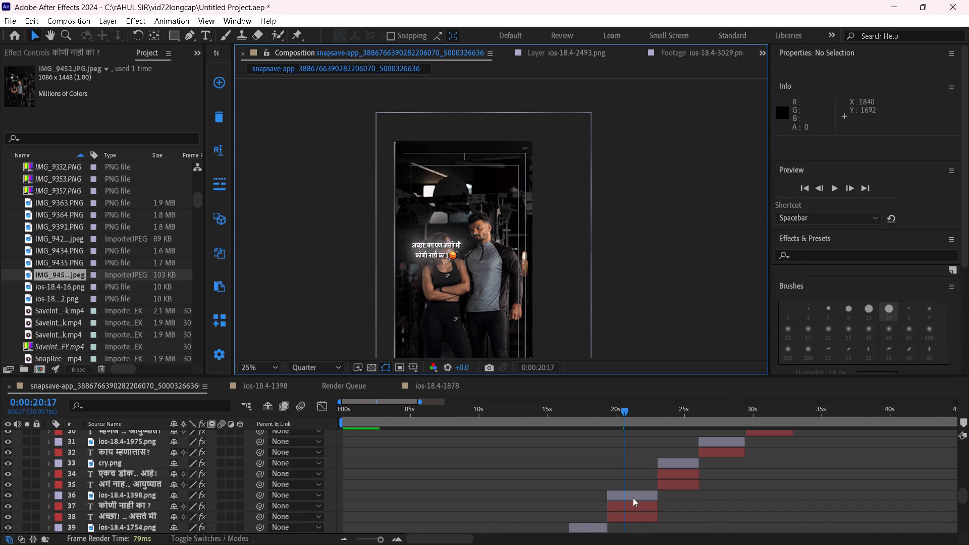
Lower caption layer 38, the first caption line, to Y position 851, closer to the second line.
click(648, 519)
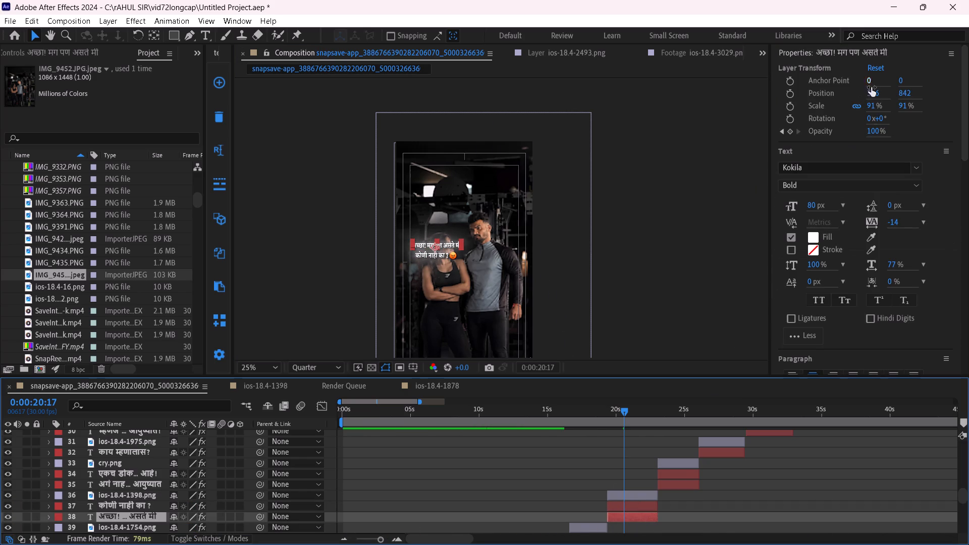
drag(905, 93, 913, 93)
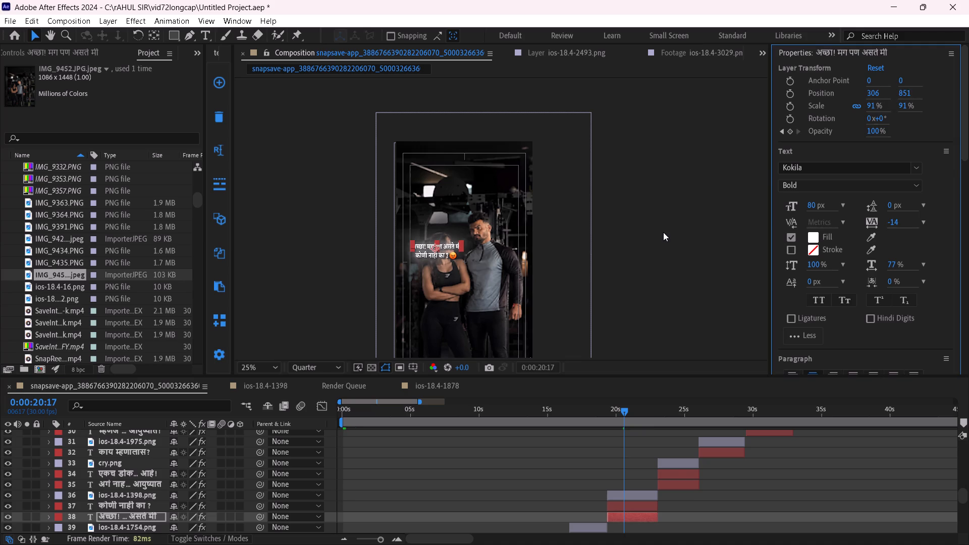
click(663, 232)
Move the ios-18.4-1398.png emoji together with caption layers 37 and 38 up to just above the woman's head.
click(639, 495)
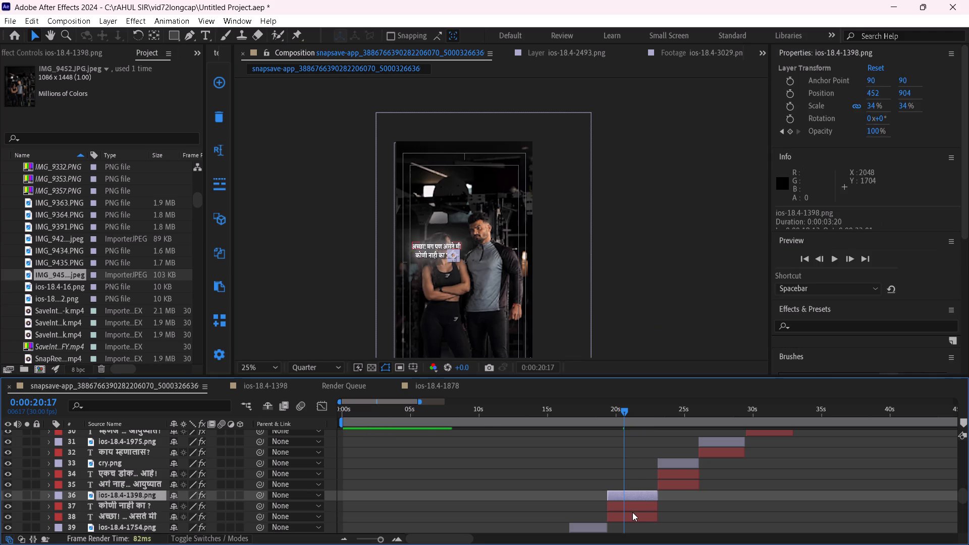
shift+click(632, 513)
drag(444, 244, 450, 217)
click(647, 258)
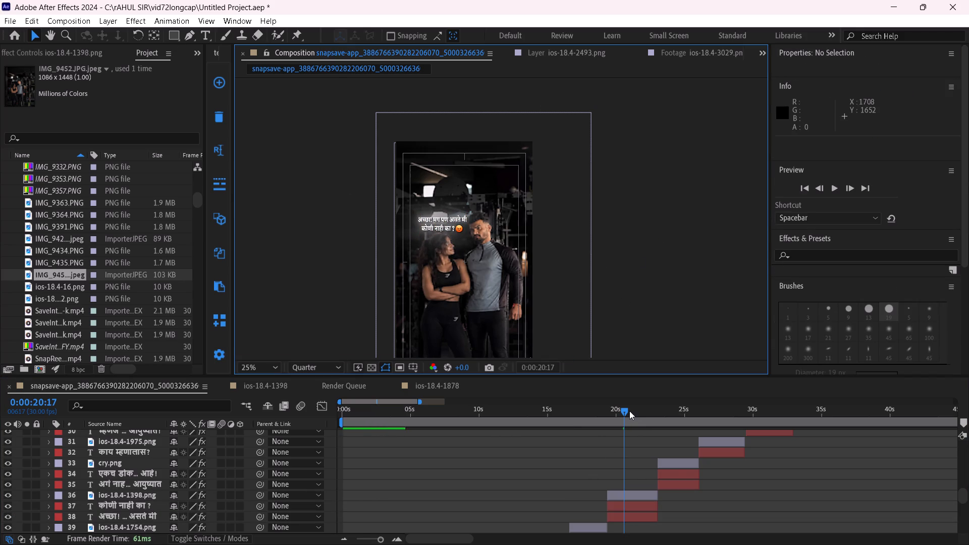
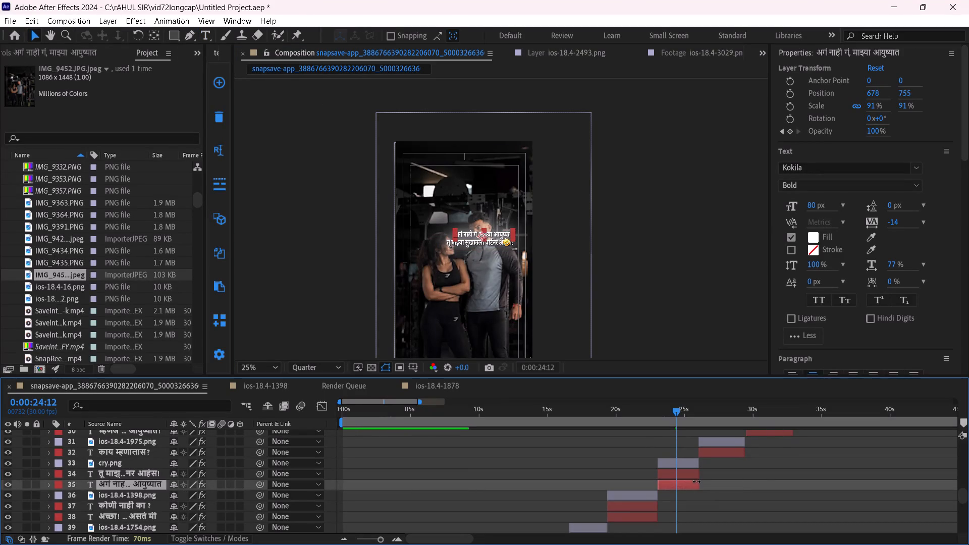
Move caption layer 34 together with the cry.png emoji up above the couple's heads, bringing the emoji to position 836, 522.
click(680, 470)
ctrl+click(684, 464)
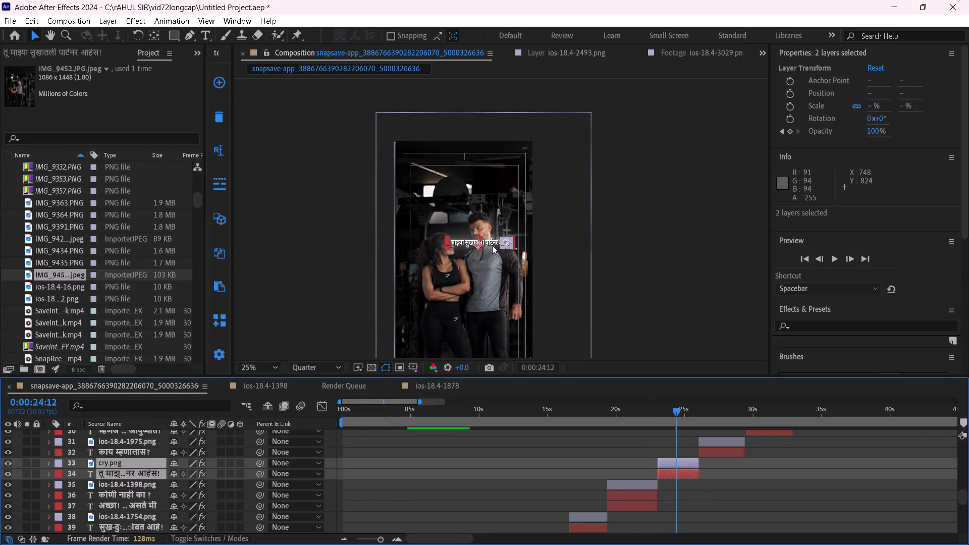
drag(492, 242, 482, 212)
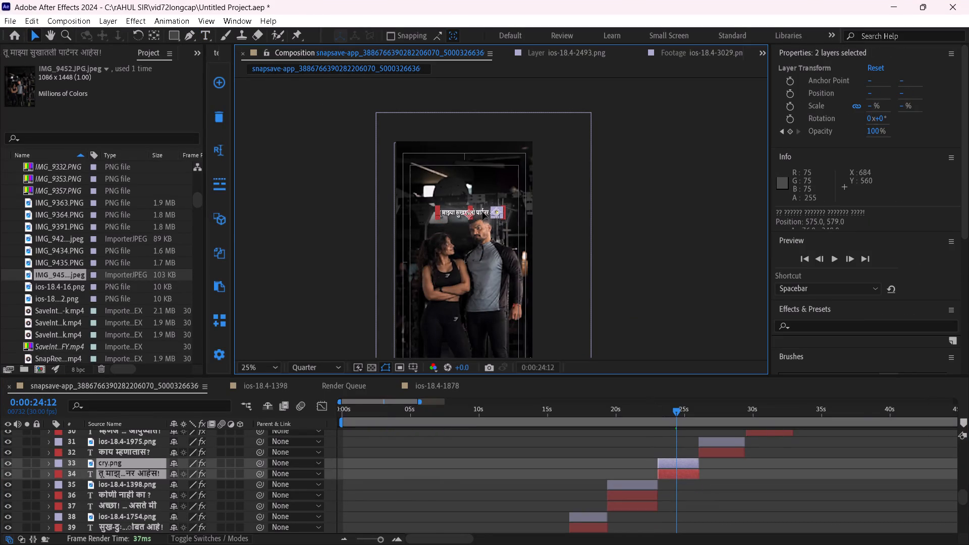
drag(482, 212, 488, 207)
click(709, 272)
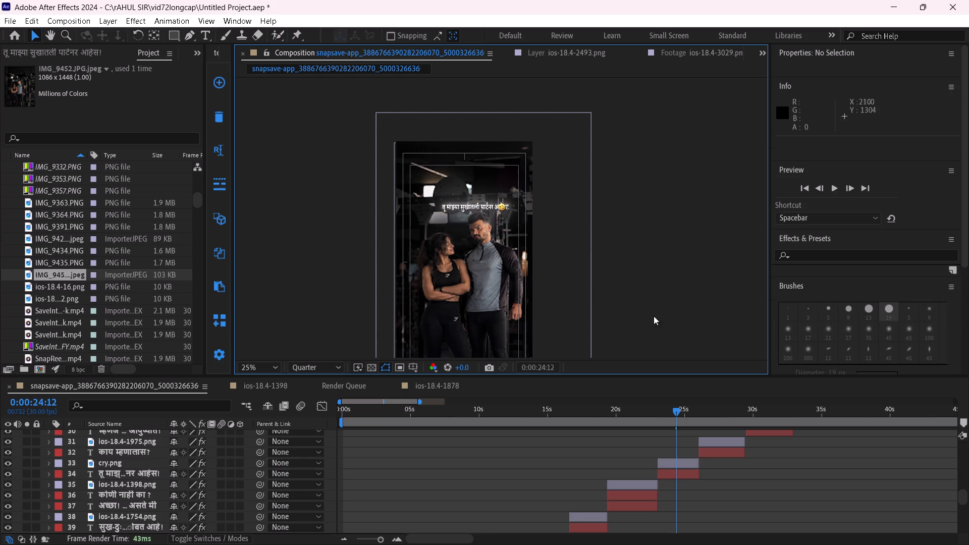
Shift the cry.png emoji, layer 33, horizontally to the right so it sits just past the end of the caption line.
click(680, 459)
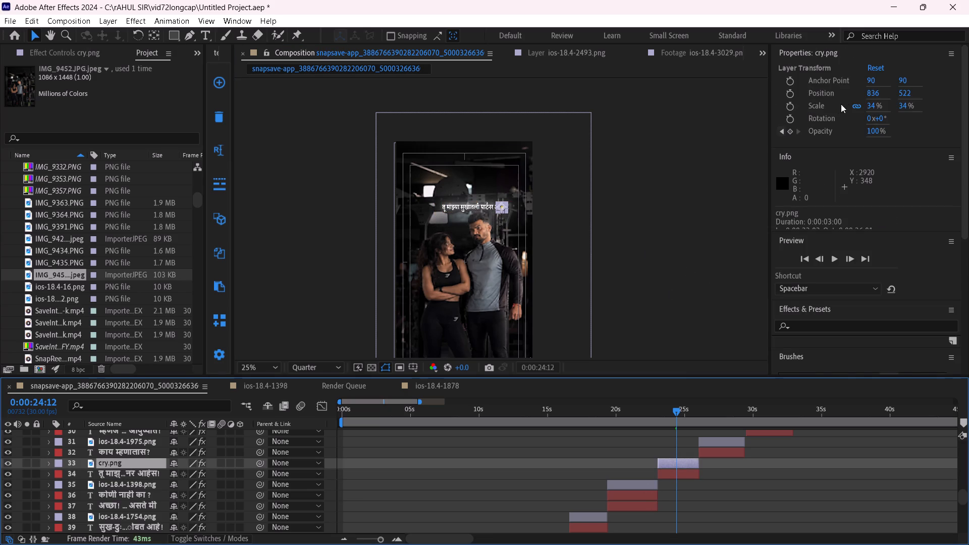
drag(869, 93, 945, 94)
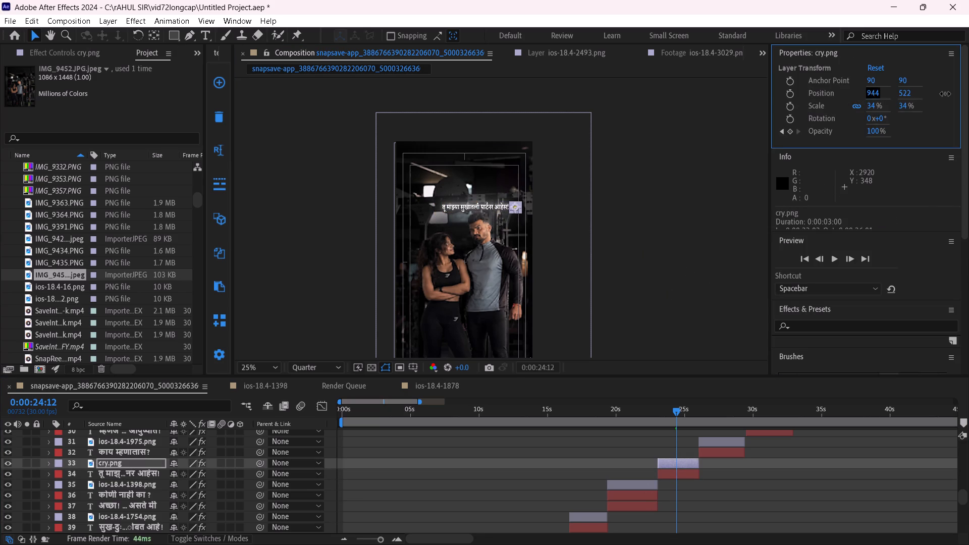
drag(945, 94, 934, 92)
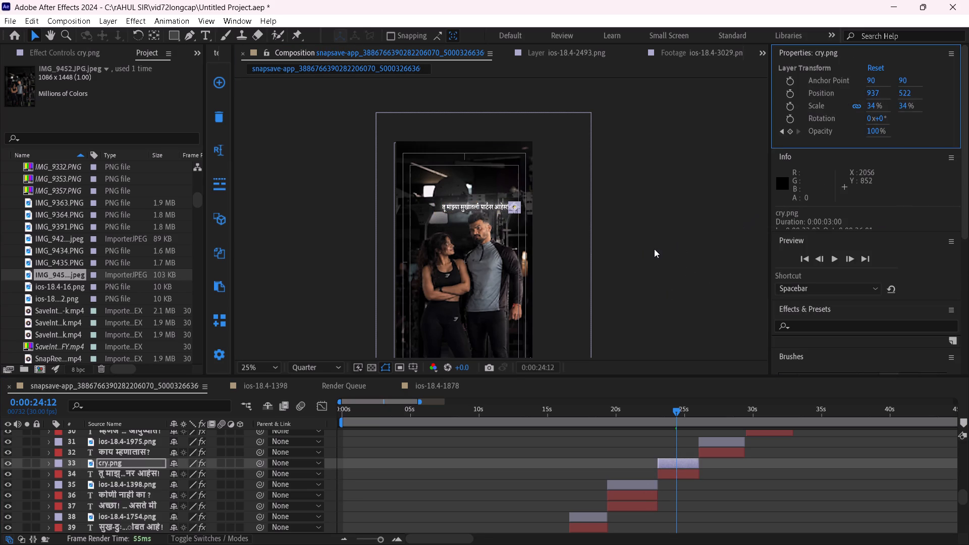
click(654, 249)
click(686, 463)
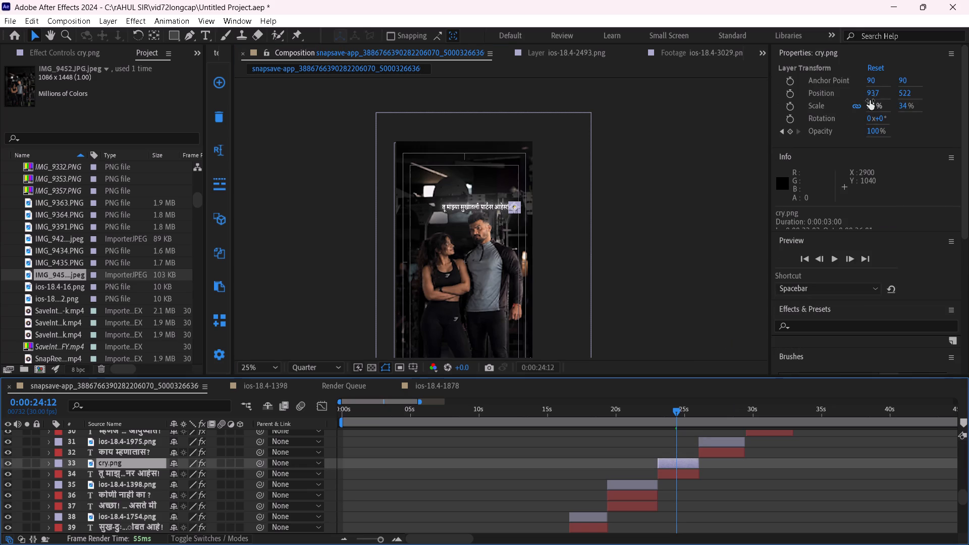
drag(874, 95, 863, 94)
click(653, 254)
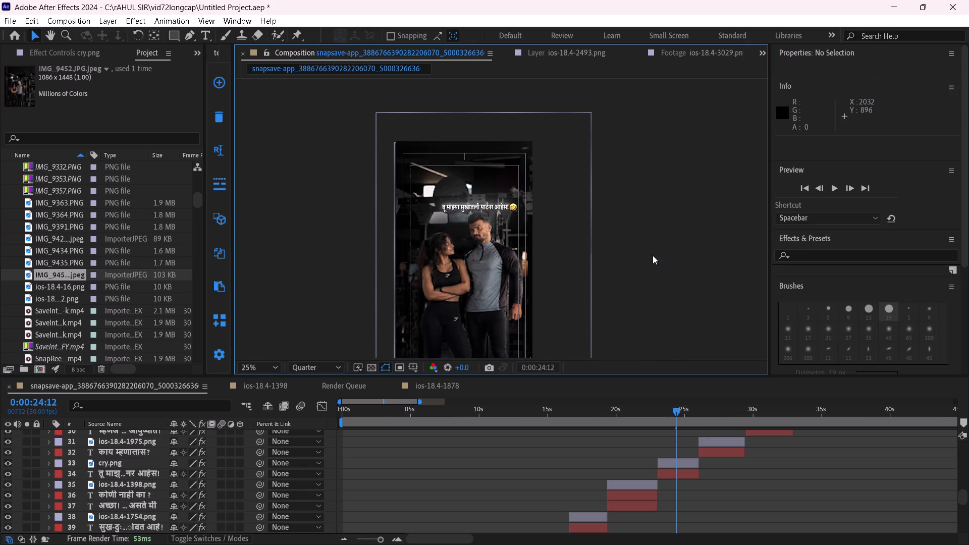
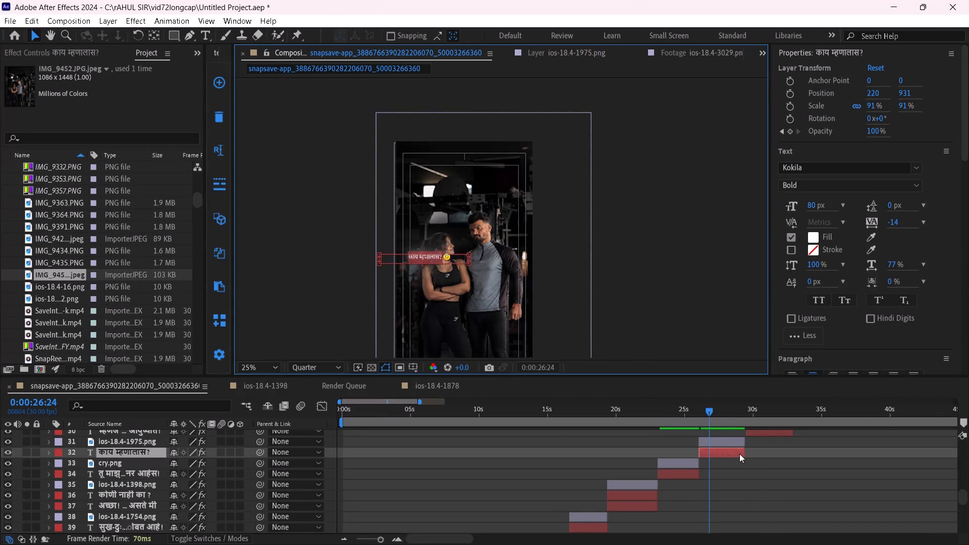
Replace the text of caption layer 32 with the copied line "आणि दुःखात?".
key(BackSpace)
key(ctrl+v)
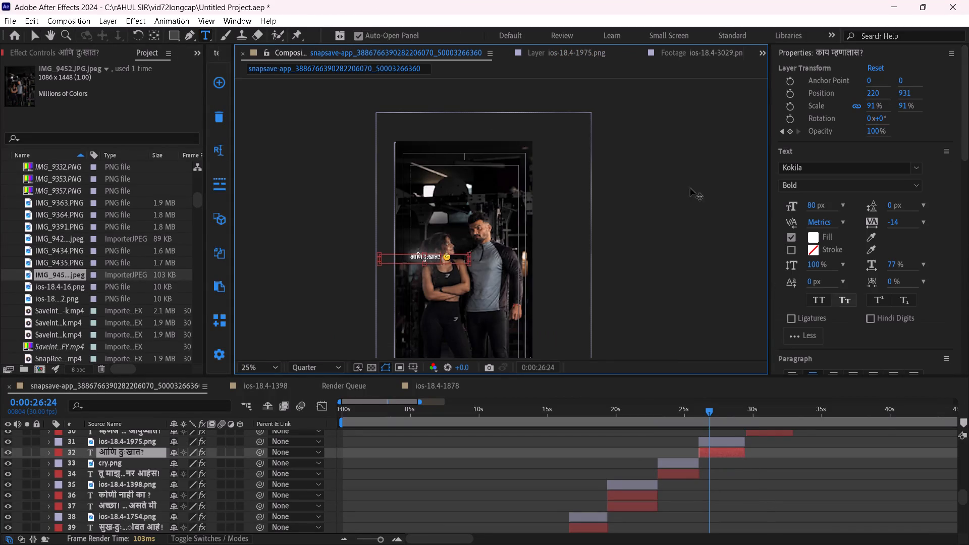
click(32, 34)
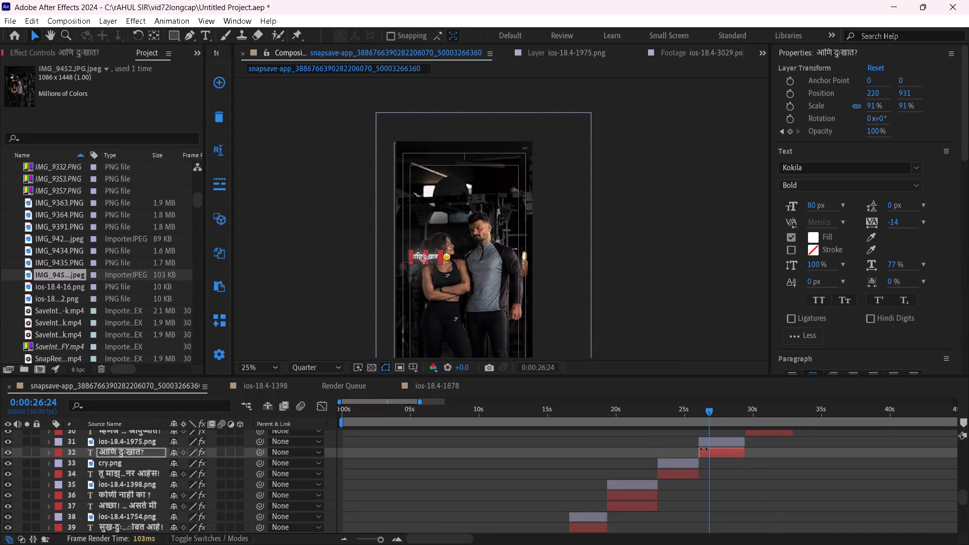
Adjust the horizontal position of the ios-18.4-1975.png emoji, layer 31, so it sits just past the end of the shortened caption.
click(707, 446)
drag(870, 95, 861, 94)
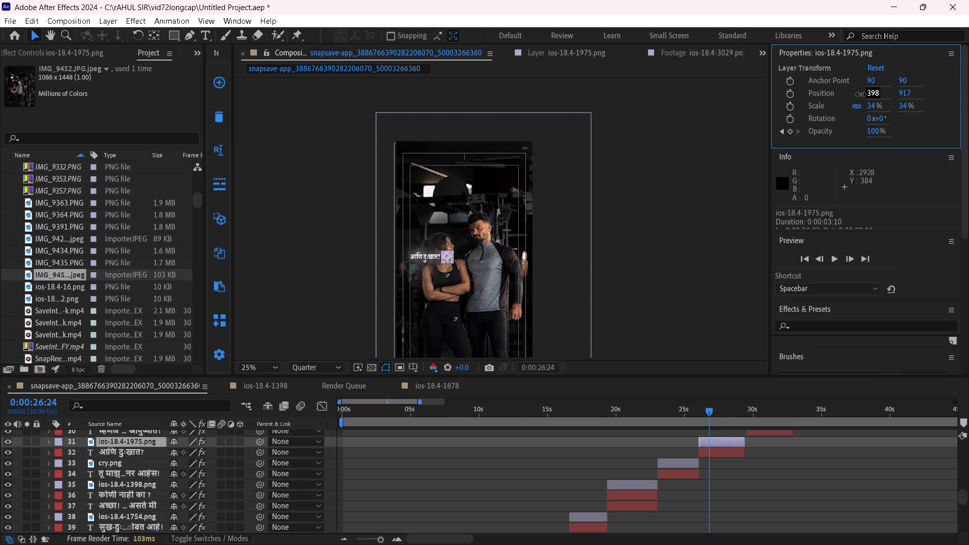
drag(861, 94, 862, 103)
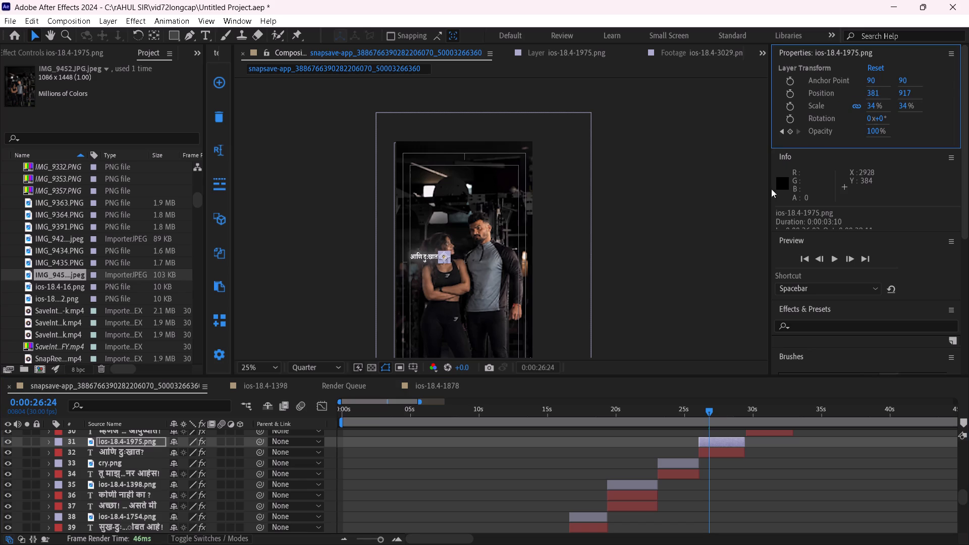
click(677, 247)
click(717, 446)
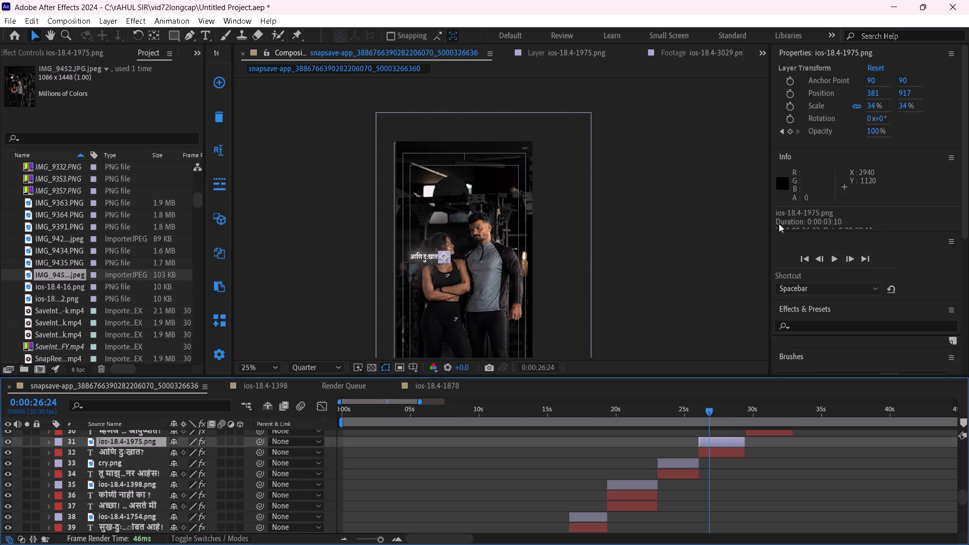
drag(864, 93, 879, 93)
drag(875, 96, 878, 95)
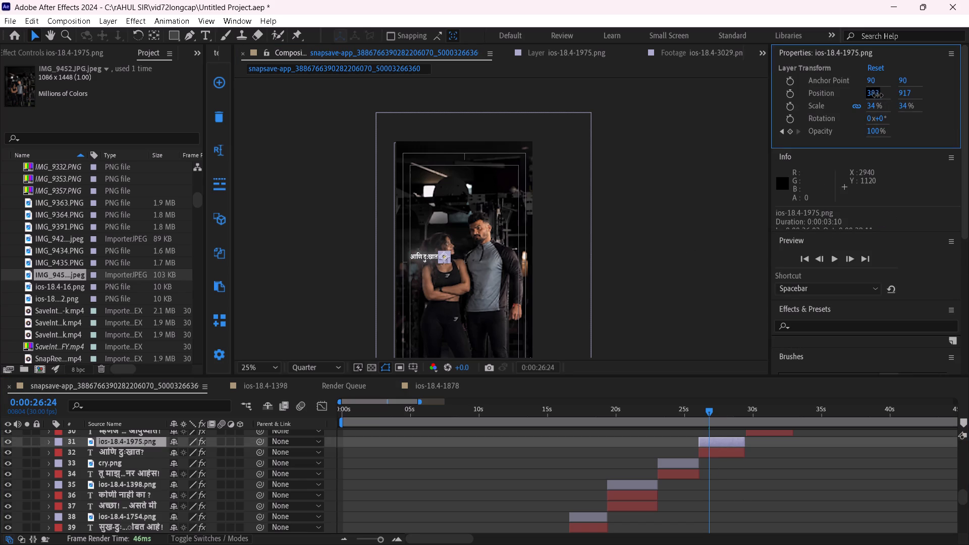
drag(878, 95, 886, 99)
click(645, 311)
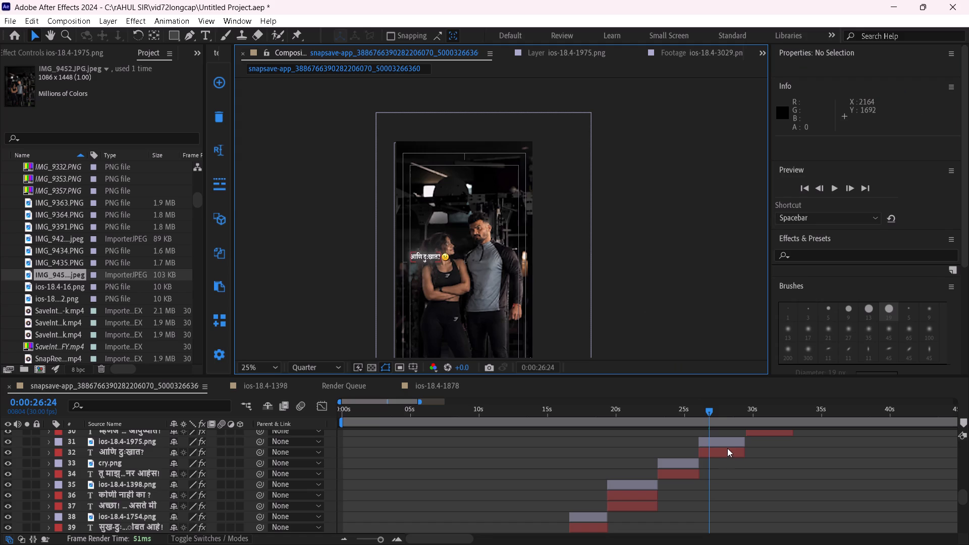
Move caption layer 32 together with the ios-18.4-1975.png emoji up above the woman's head, bringing the caption to position 316, 699.
click(728, 446)
ctrl+click(727, 448)
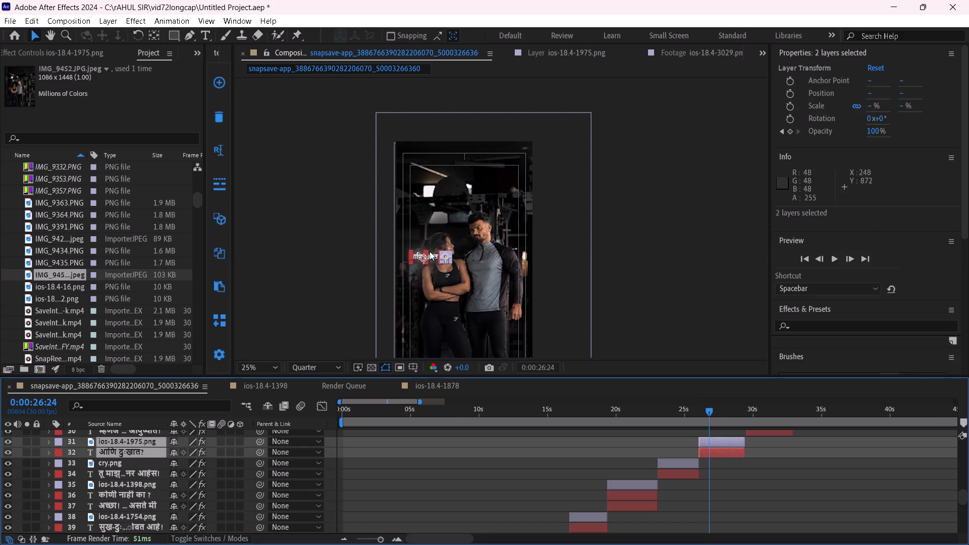
drag(436, 257, 441, 225)
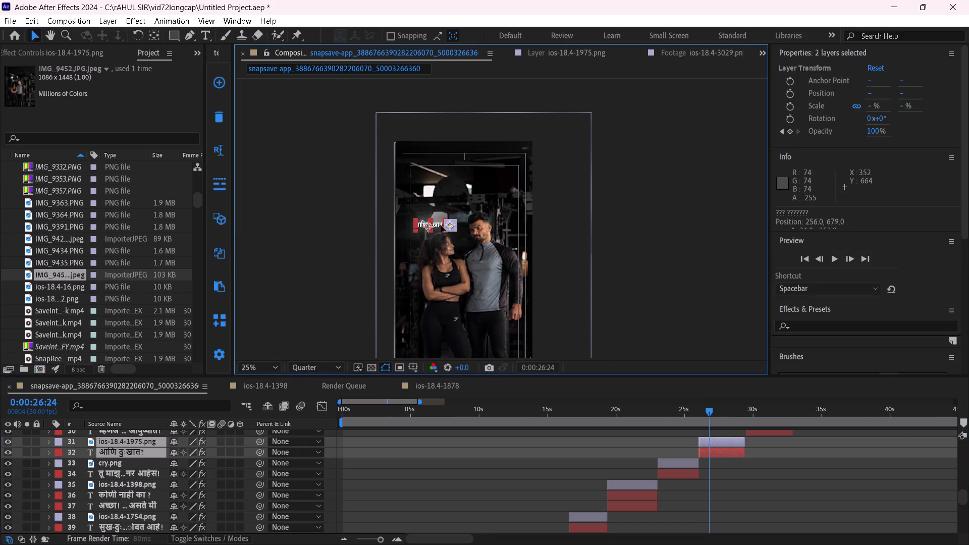
drag(441, 225, 448, 228)
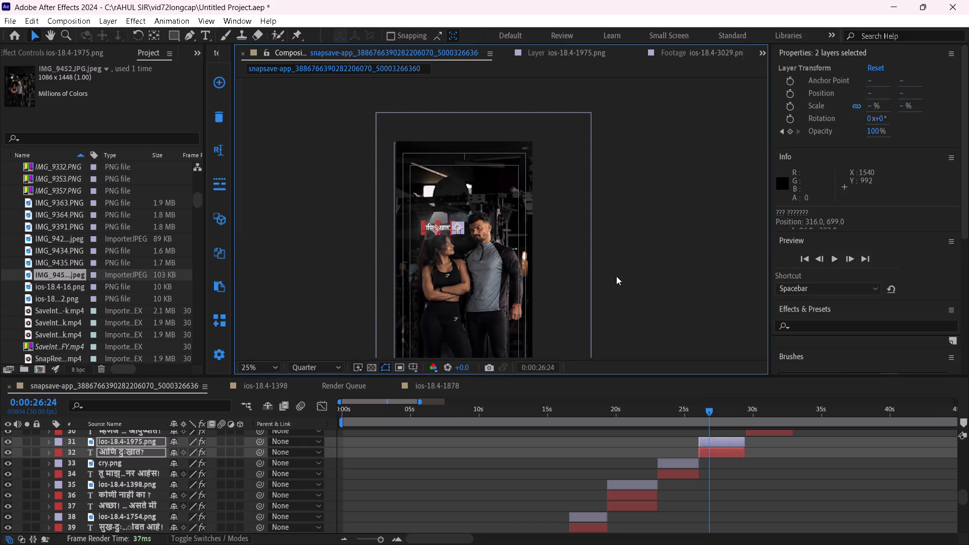
click(617, 274)
Nudge caption layer 32 and the ios-18.4-1975.png emoji together slightly down and to the right above the woman's head.
ctrl+click(723, 447)
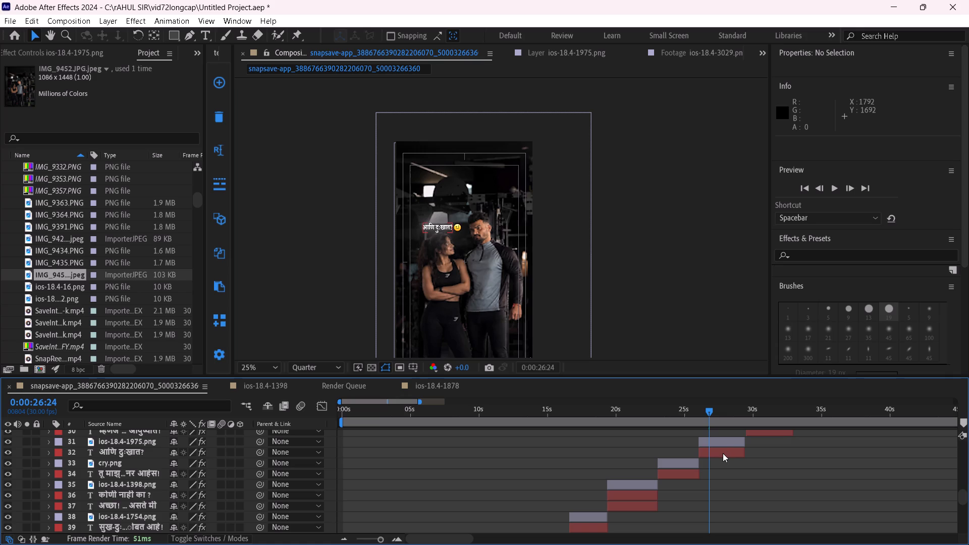
ctrl+click(724, 444)
ctrl+click(721, 453)
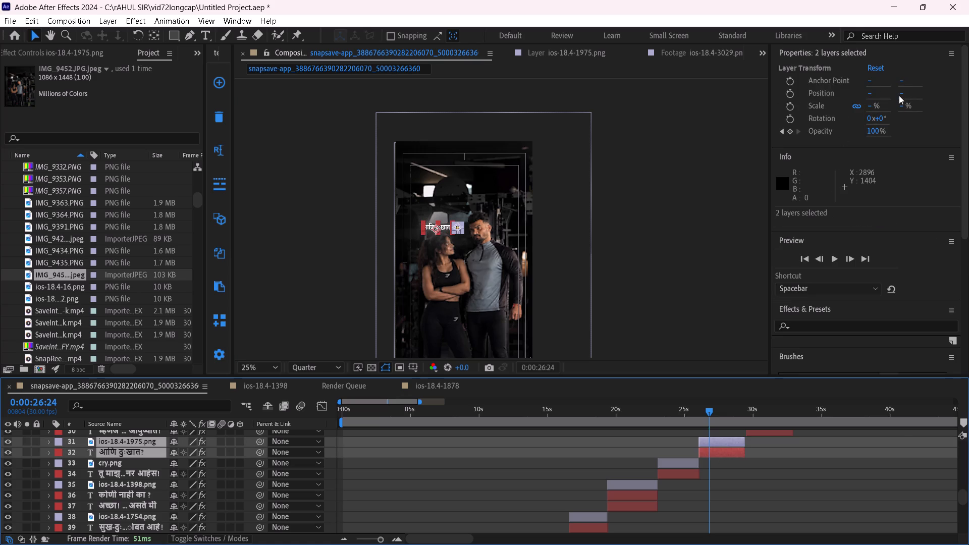
click(898, 95)
drag(899, 95, 908, 95)
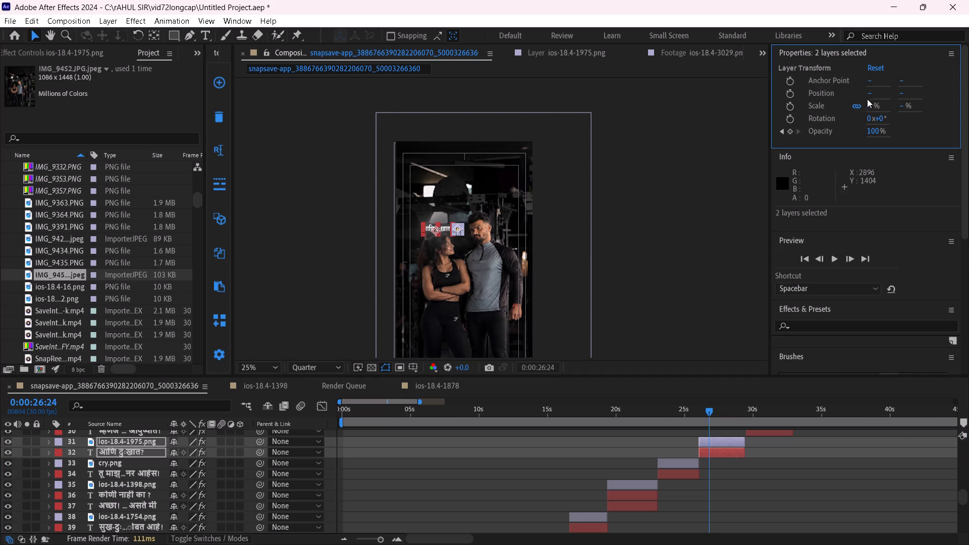
drag(871, 94, 876, 93)
click(675, 242)
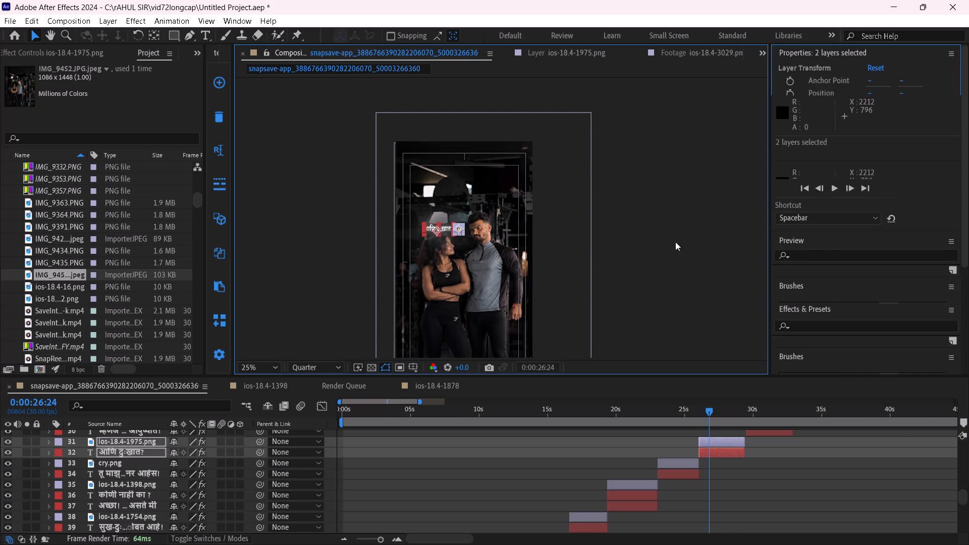
Scrub the playhead along the timeline toward the next caption, layer 30, and its heart.png emoji.
scroll(729, 537, up, 1)
scroll(705, 488, up, 2)
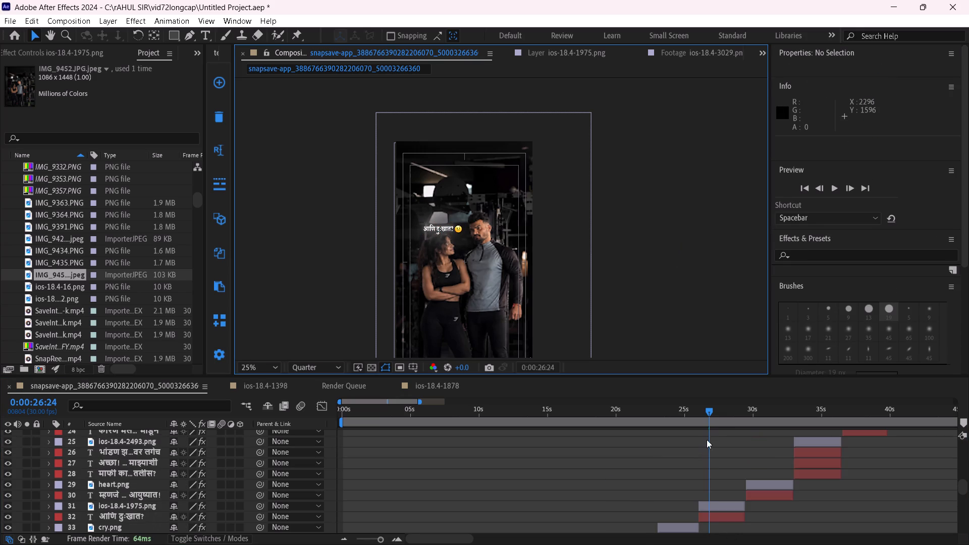
drag(716, 413, 829, 473)
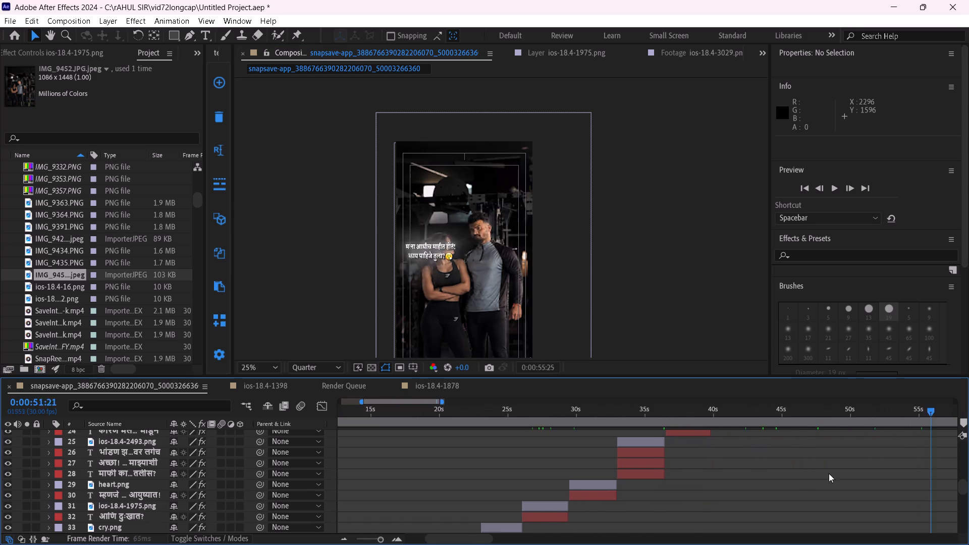
drag(829, 473, 547, 506)
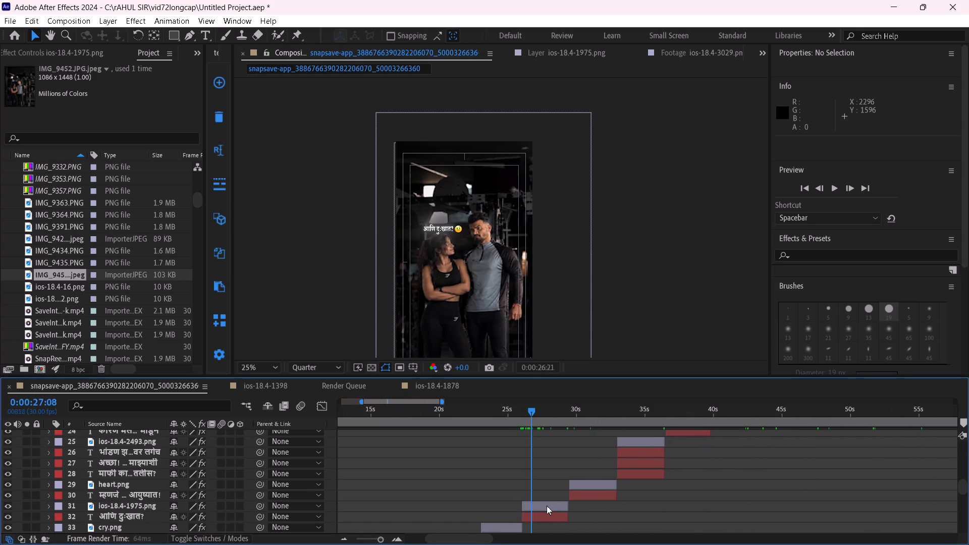
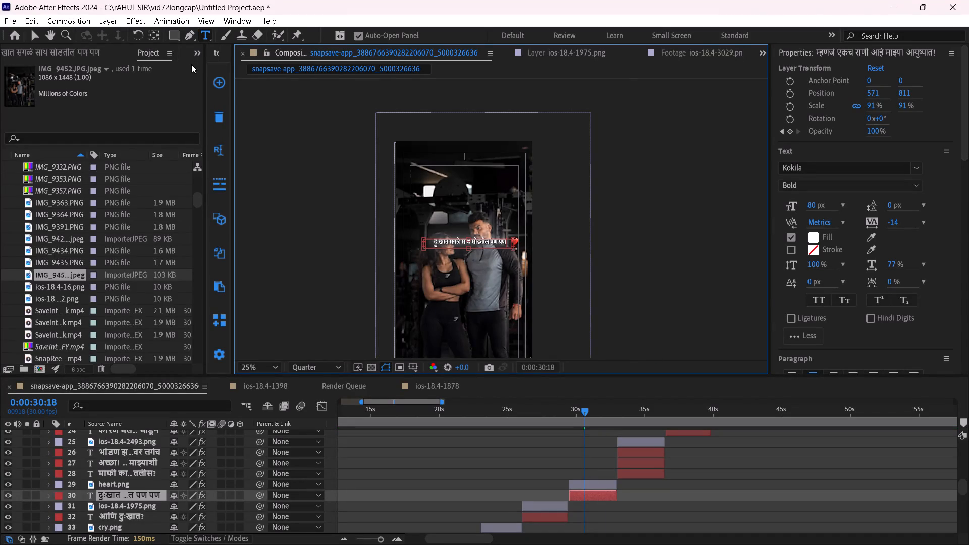
Delete the repeated last word "पण" from caption layer 30 so it reads "दुःखात सगळे साथ सोडतील पण".
key(BackSpace)
key(BackSpace)
key(BackSpace)
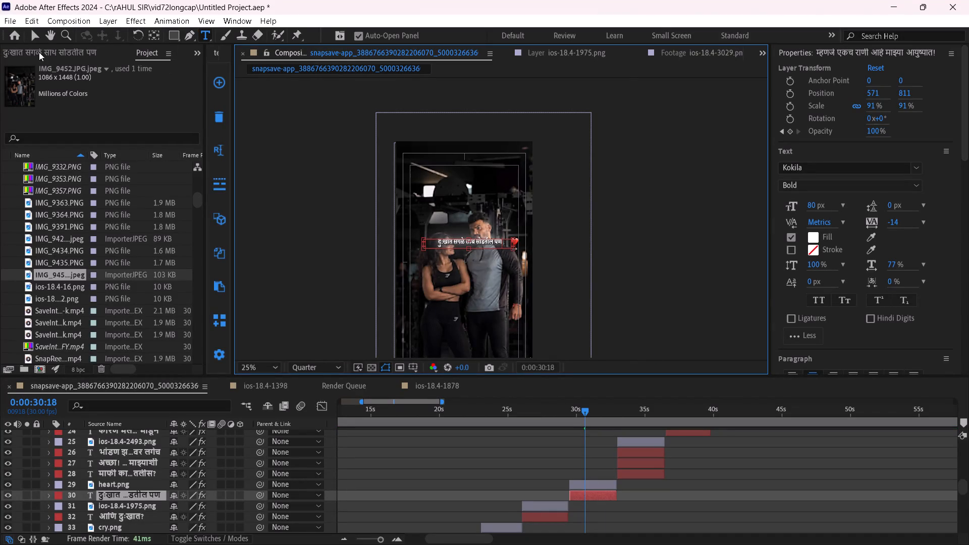
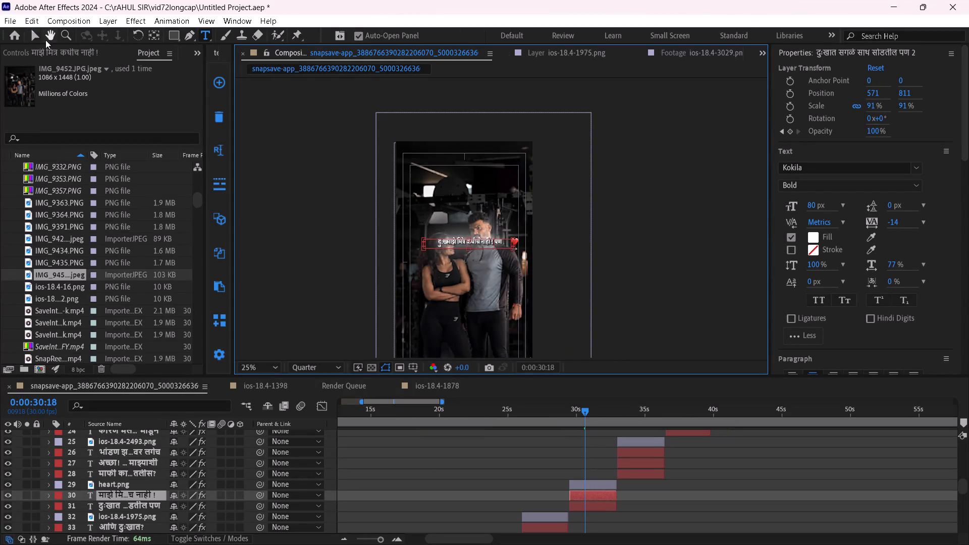
Raise caption layer 31, "दुःखात सगळे साथ सोडतील पण", above the layer 30 caption line by setting its Y position to 748.
click(35, 39)
click(594, 509)
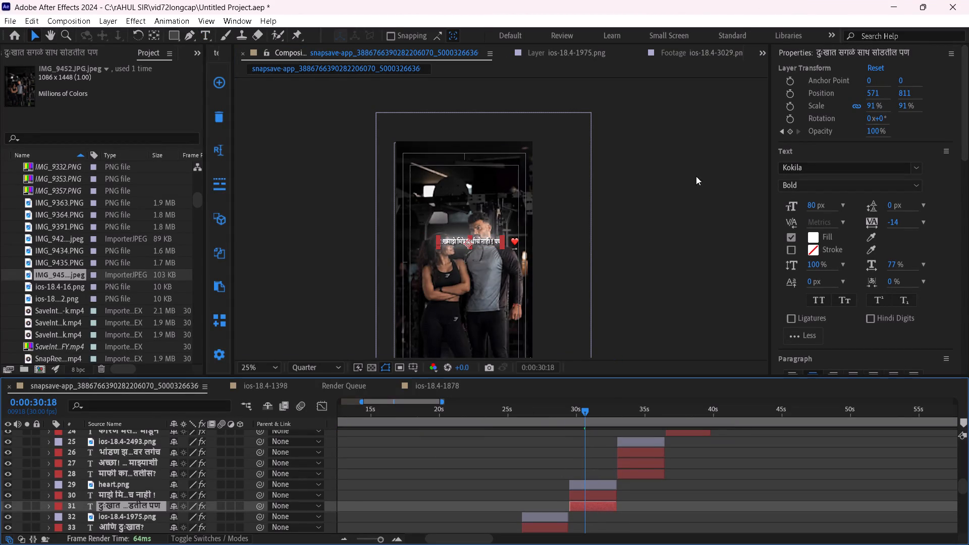
drag(905, 97, 875, 88)
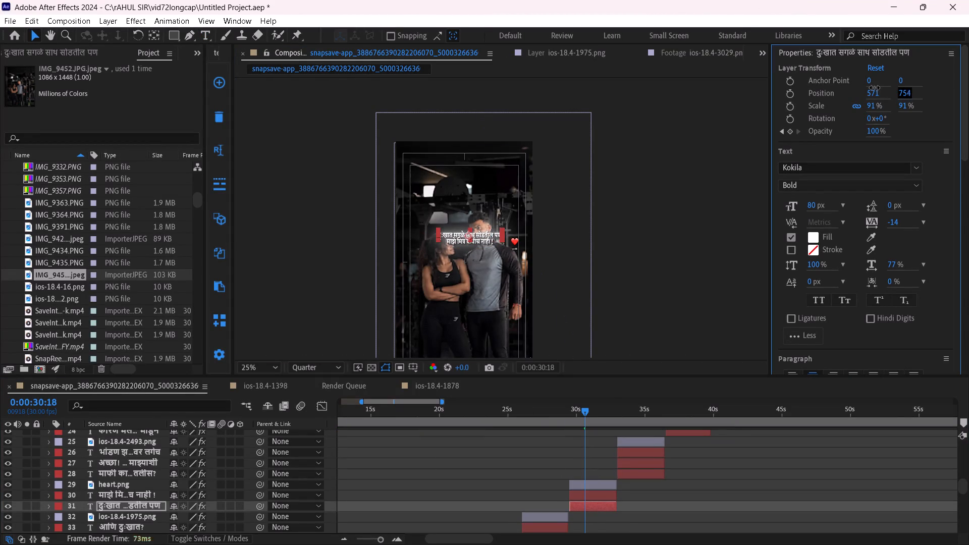
drag(875, 88, 870, 86)
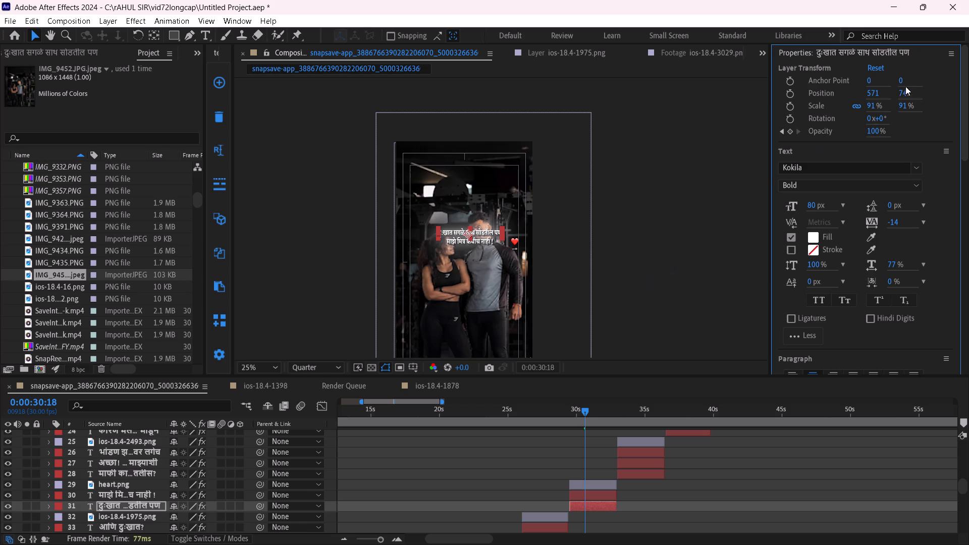
drag(904, 93, 905, 90)
drag(905, 90, 909, 90)
click(668, 236)
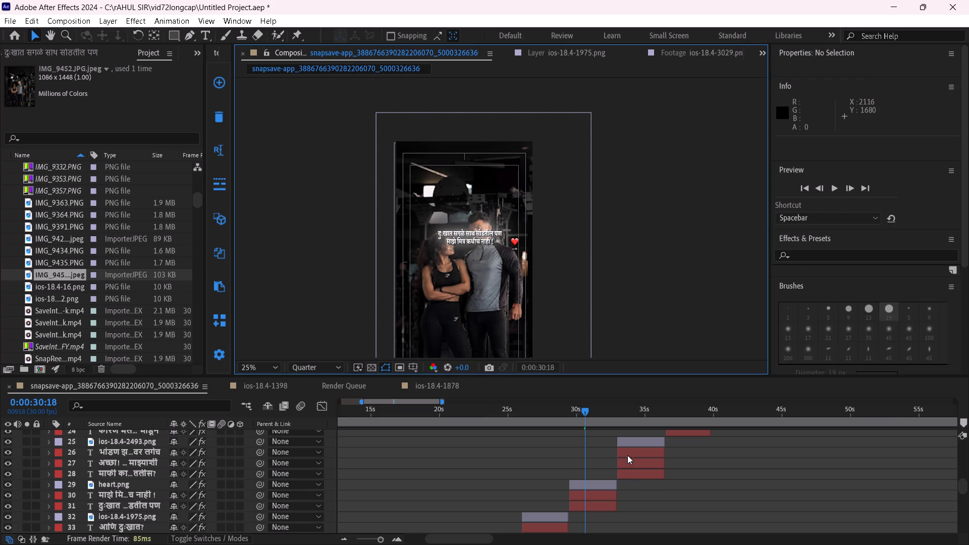
Move the heart.png emoji in layer 29 next to the end of the second caption line at X position 810.
click(608, 482)
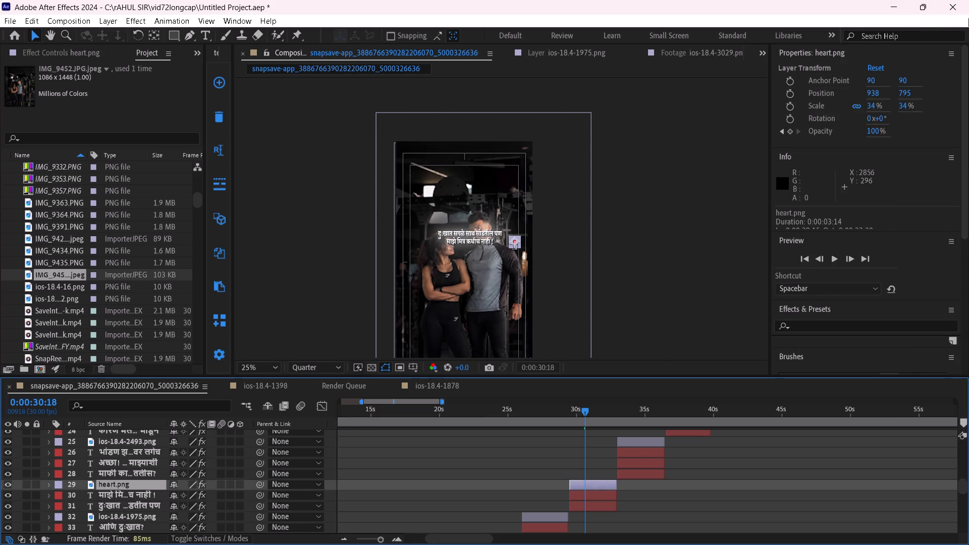
drag(874, 94, 796, 100)
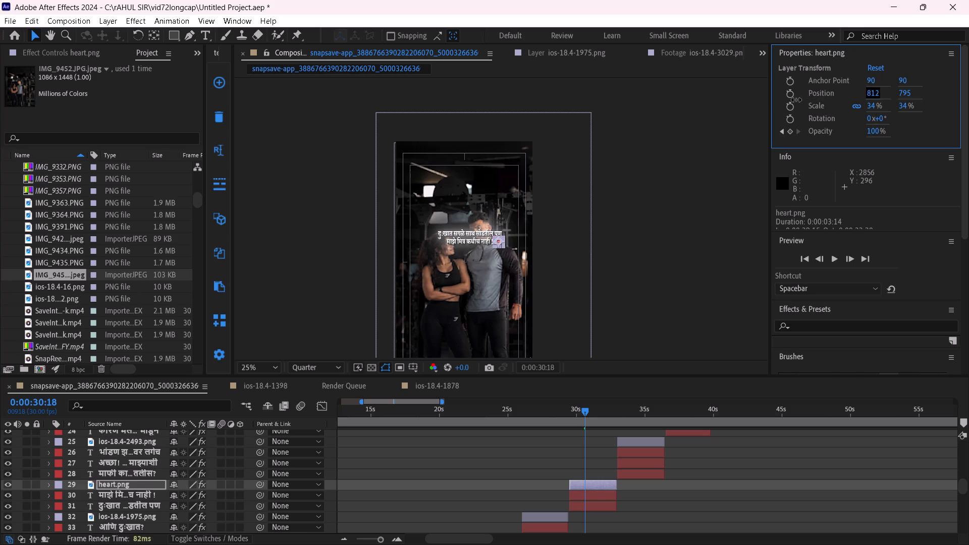
drag(796, 100, 796, 100)
click(693, 208)
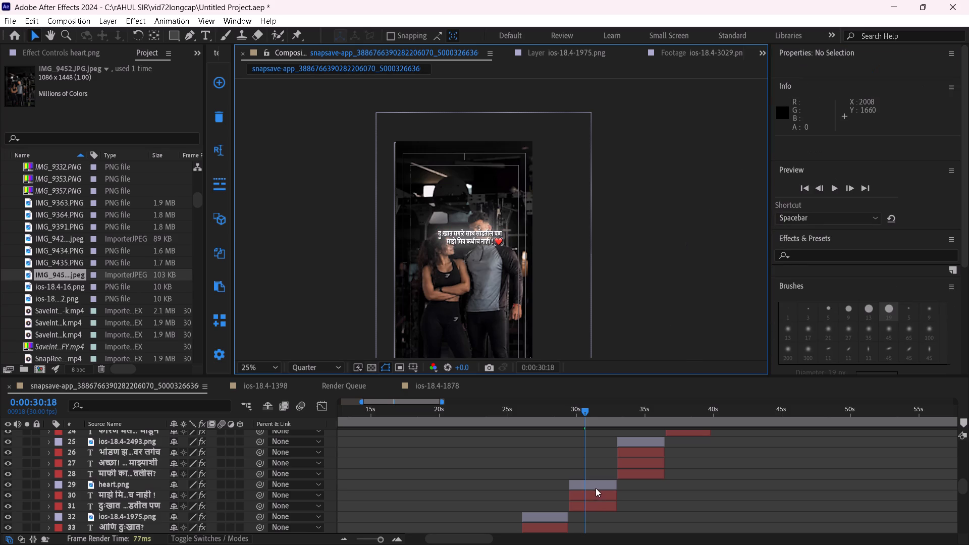
click(597, 482)
click(900, 90)
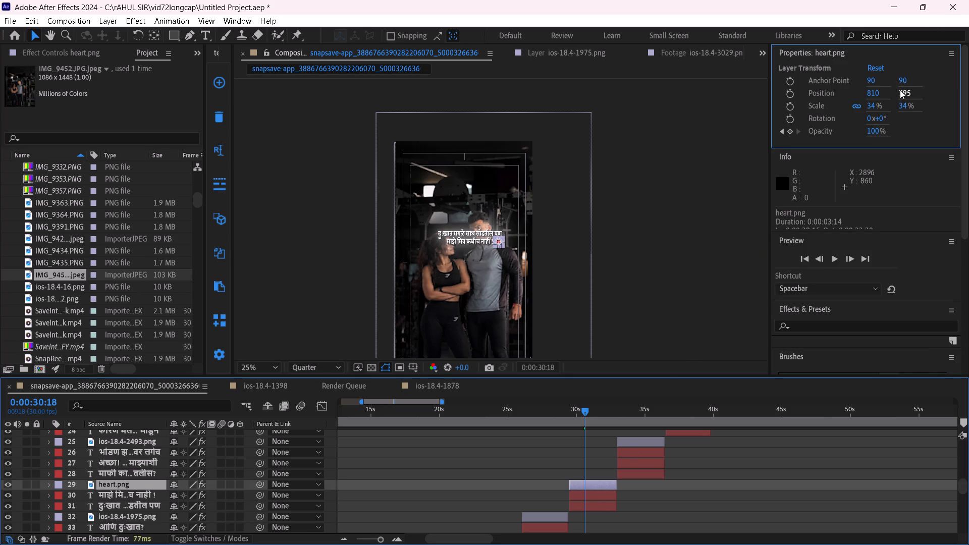
click(660, 247)
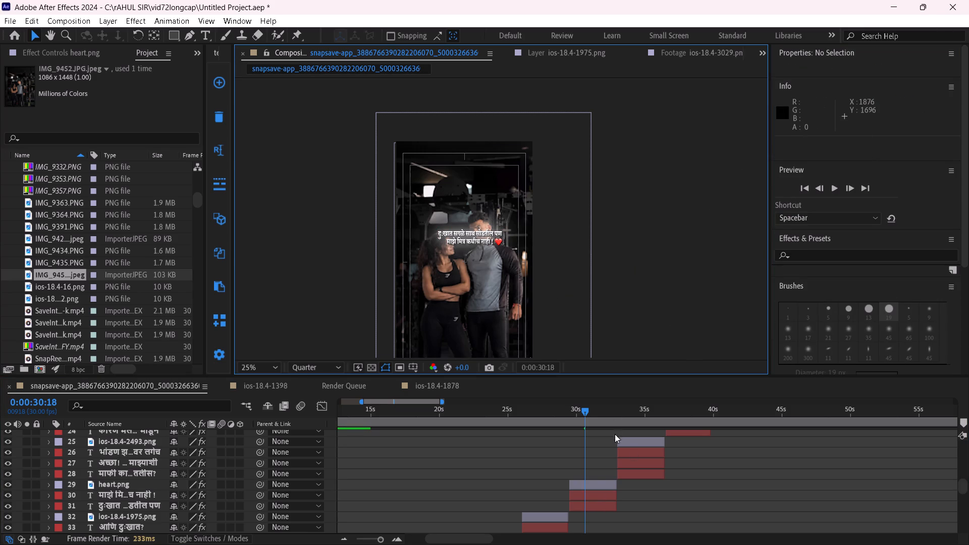
Shift caption layer 31 horizontally to X position 583 to align it over the second caption line.
click(603, 509)
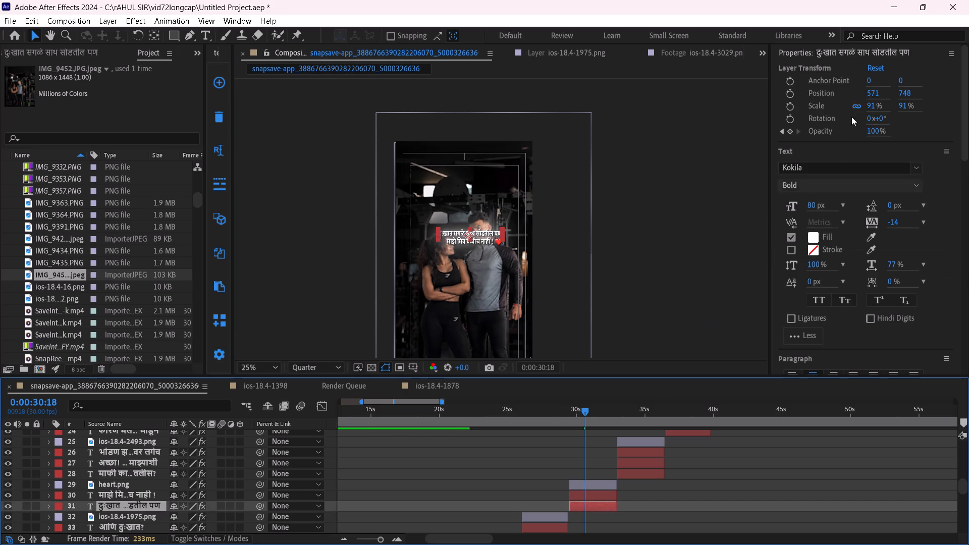
drag(872, 92, 887, 96)
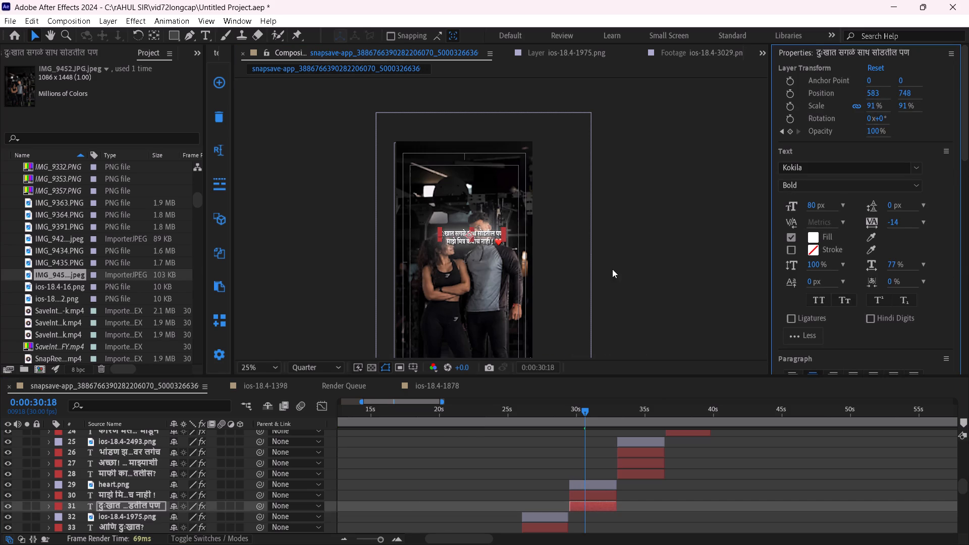
click(612, 269)
Move heart.png and caption layers 30 and 31 together up into the dark area just above the man's head.
click(602, 485)
shift+click(609, 503)
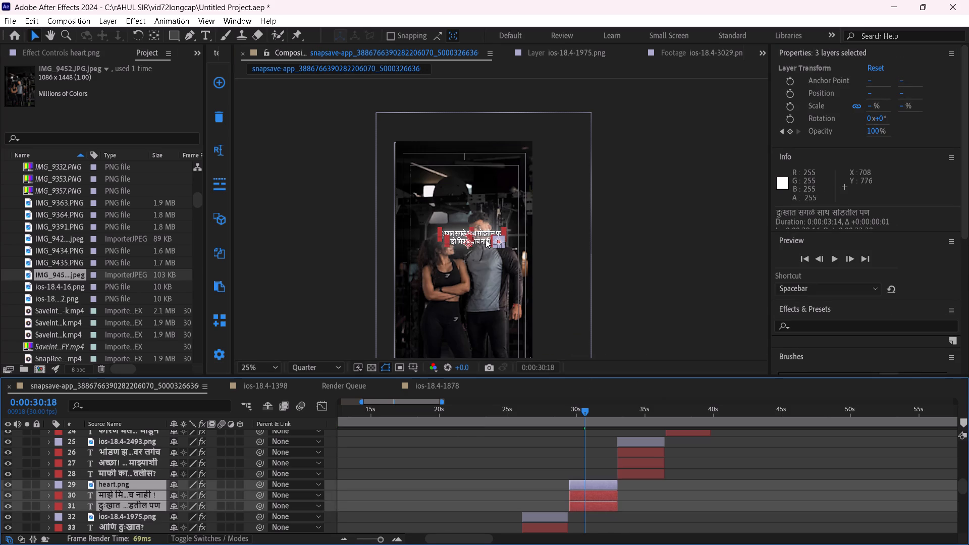
drag(486, 239, 494, 203)
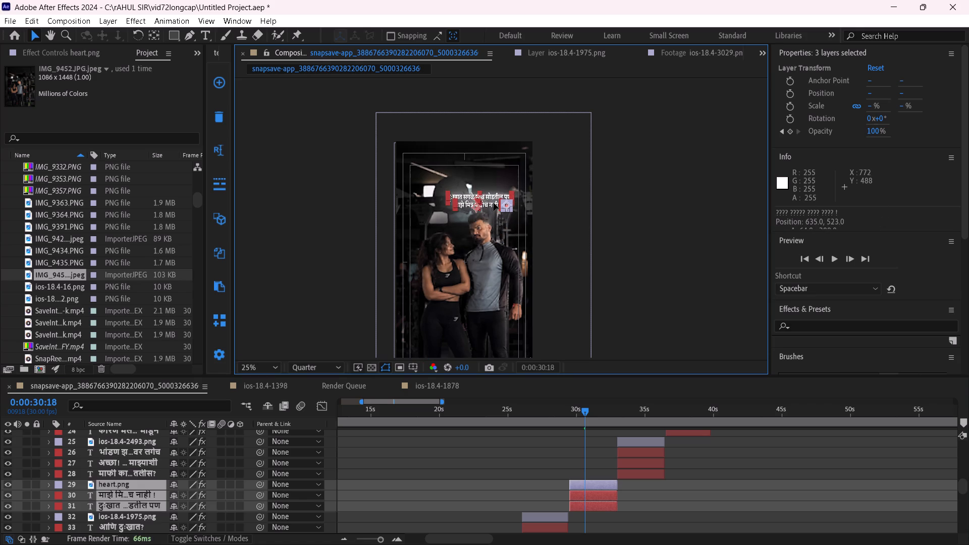
drag(494, 203, 495, 205)
click(688, 253)
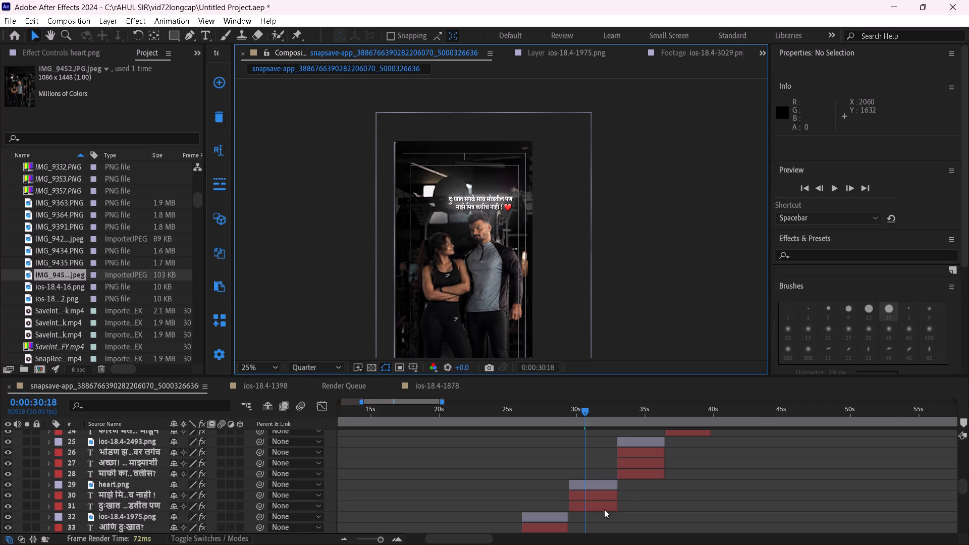
Advance the current time to 0:00:31:04, toward the next caption group.
drag(590, 410, 594, 410)
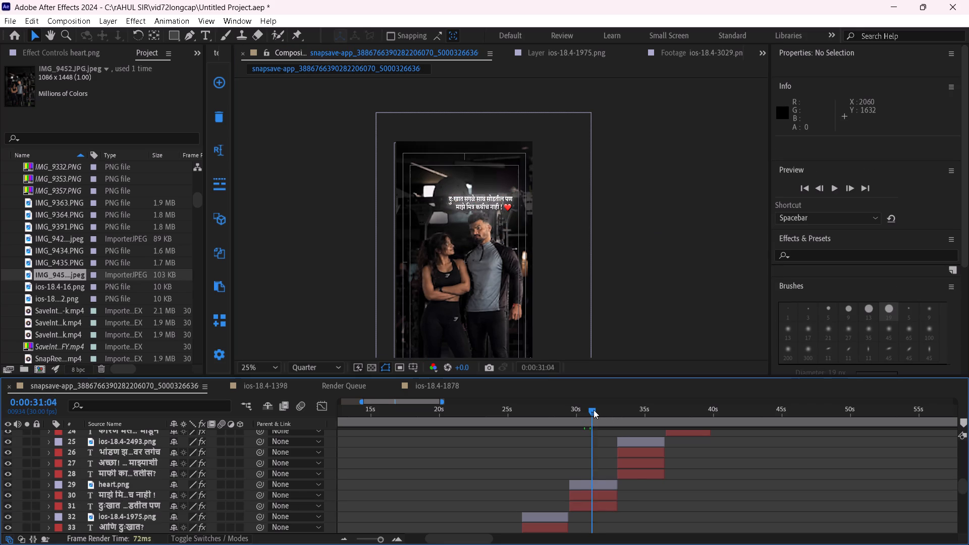
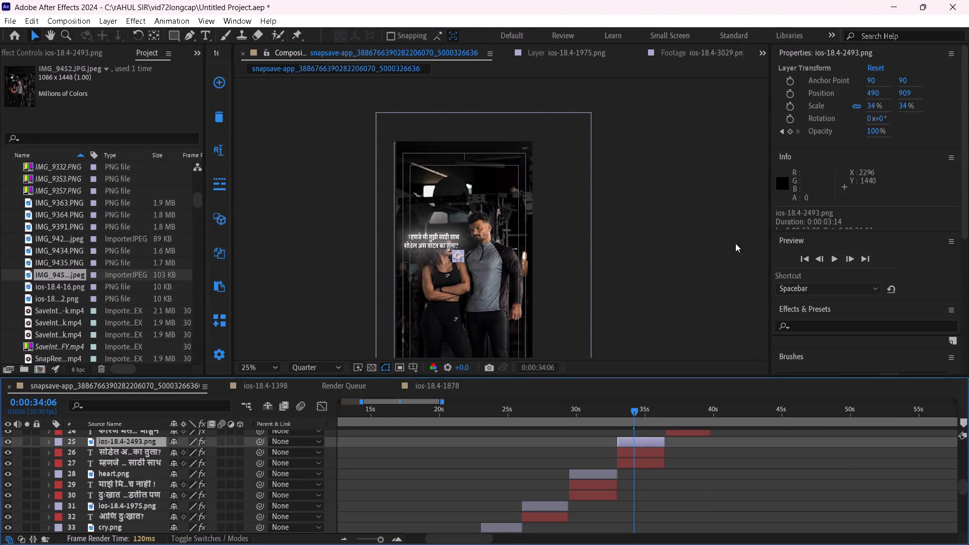
Move the ios-18.4-2493.png emoji in layer 25 to position 524, 831, beside the end of the second caption line.
drag(907, 95, 885, 96)
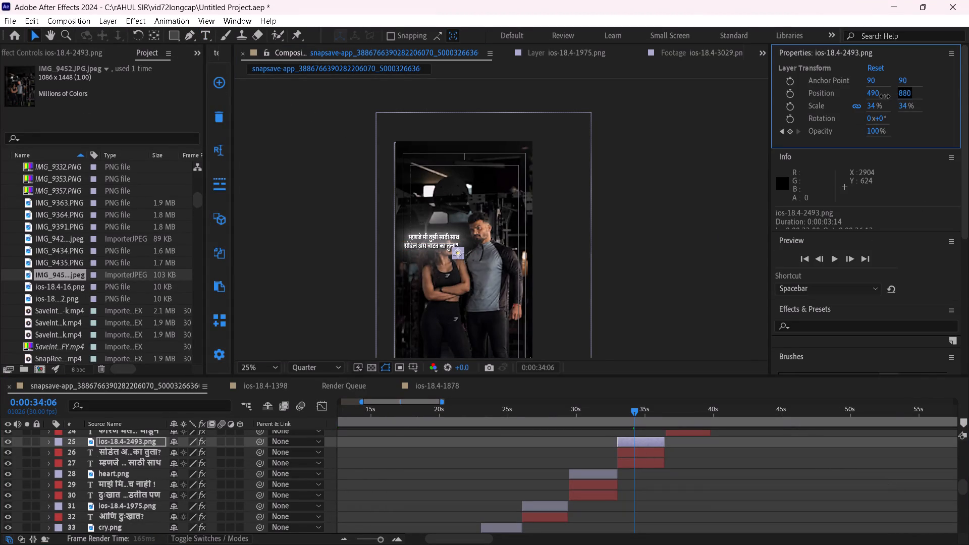
drag(885, 96, 860, 91)
drag(873, 91, 879, 91)
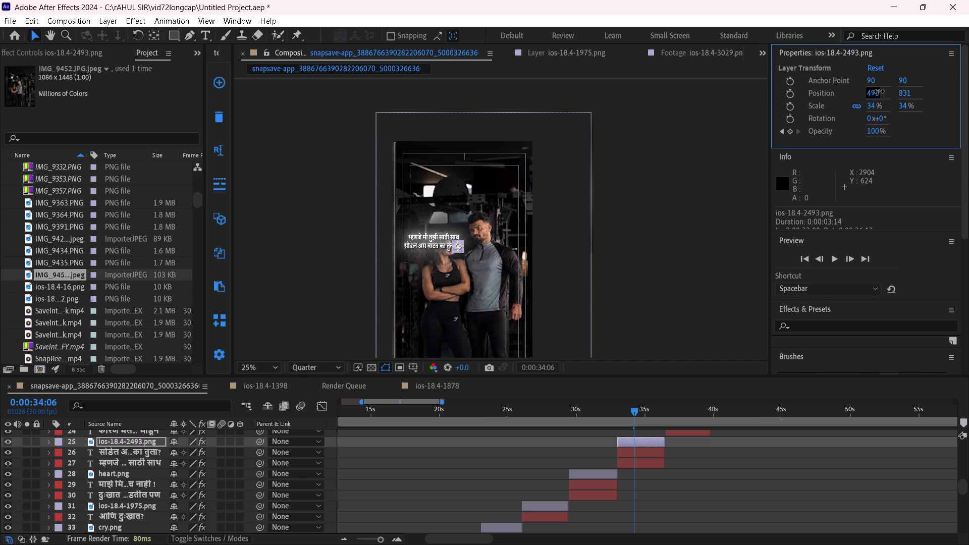
drag(879, 91, 907, 101)
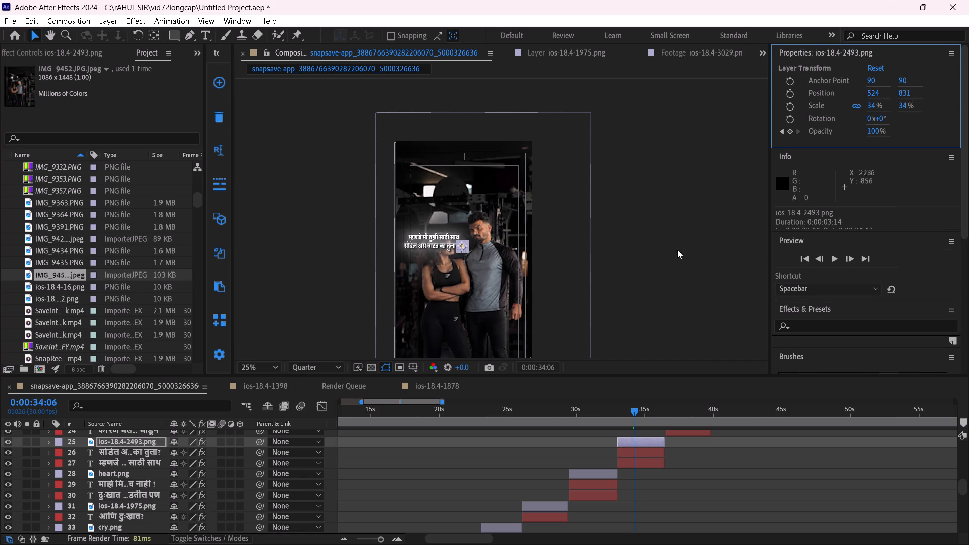
click(677, 250)
Move the ios-18.4-2493.png emoji and caption layers 26 and 27 together up into the dark area above the woman's head.
click(649, 442)
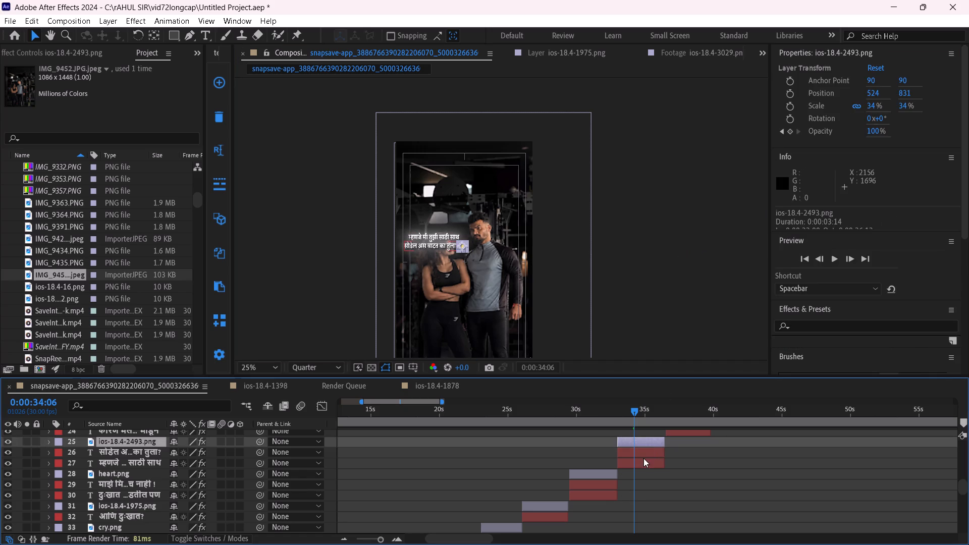
shift+click(649, 465)
drag(440, 246, 441, 245)
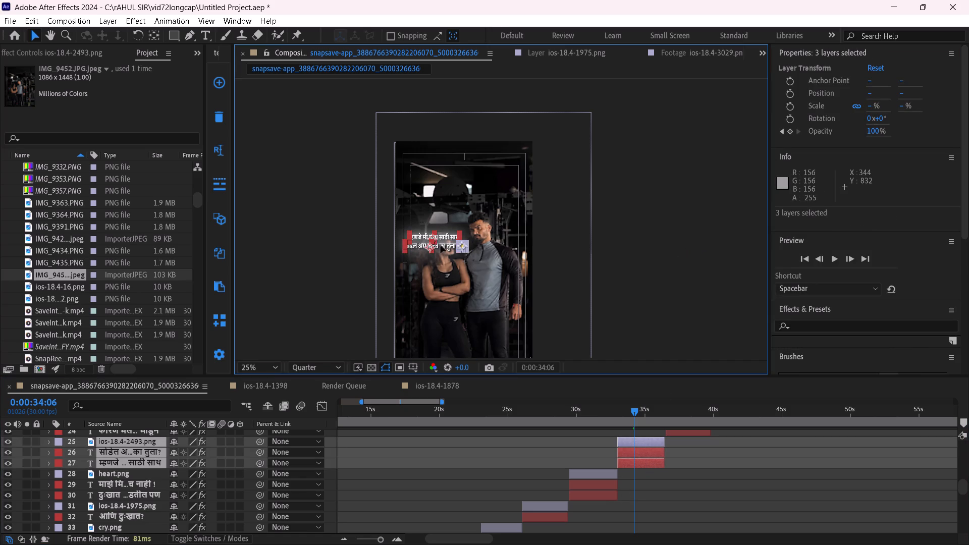
drag(441, 245, 442, 228)
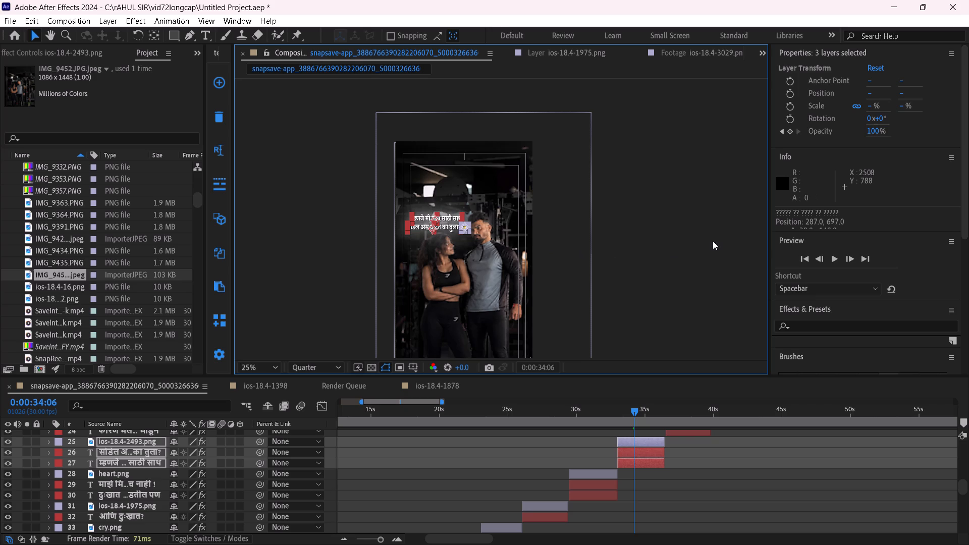
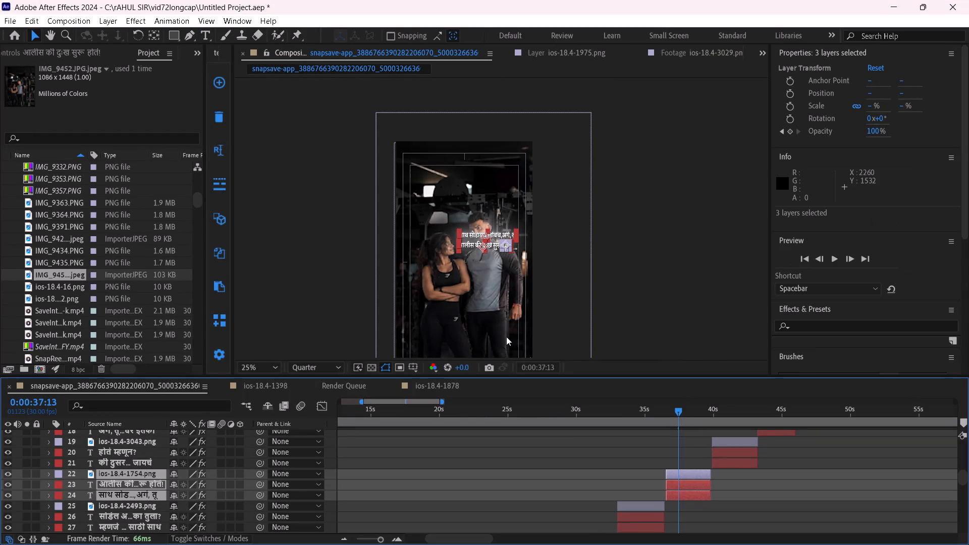
Move the ios-18.4-1754.png emoji and caption layers 23 and 24 together up into the dark area just above the man's head.
drag(472, 245, 460, 217)
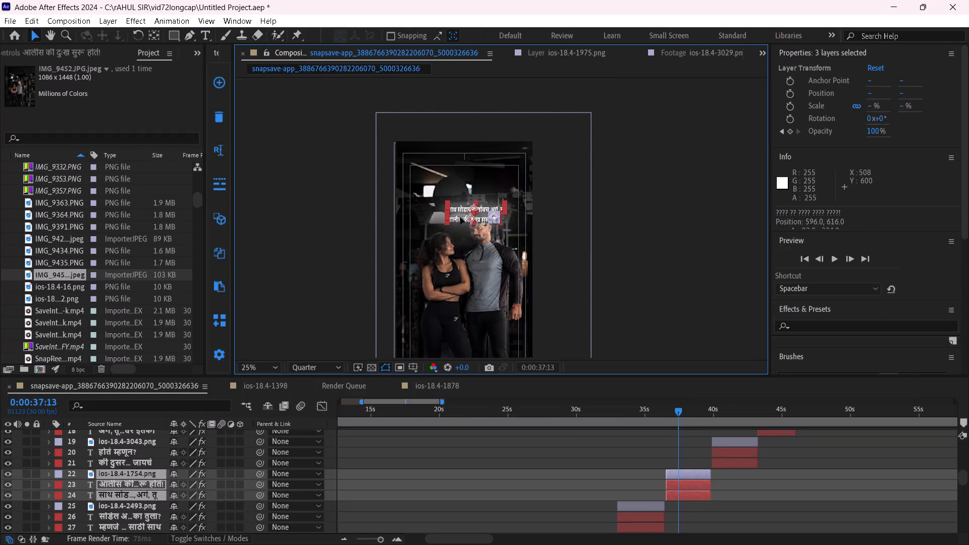
drag(460, 217, 460, 205)
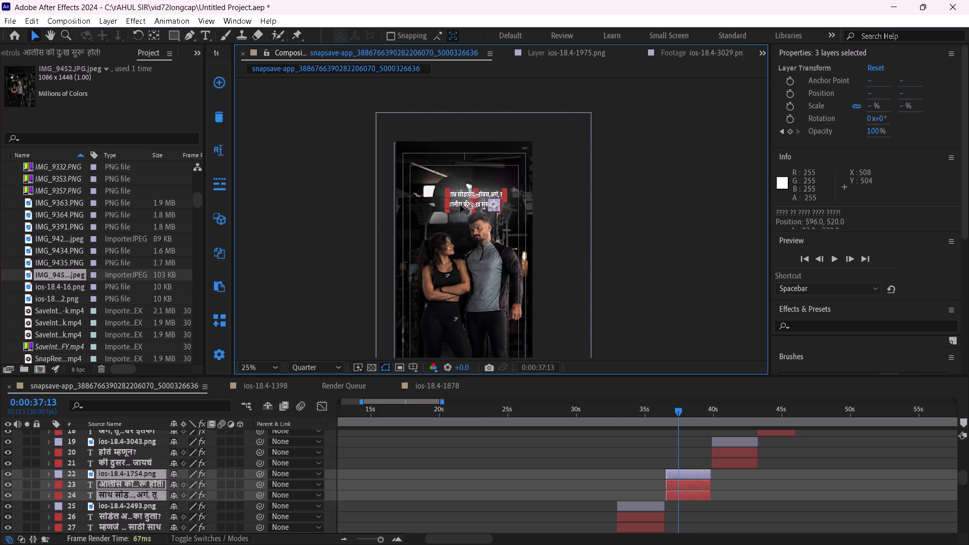
drag(460, 205, 465, 208)
click(640, 280)
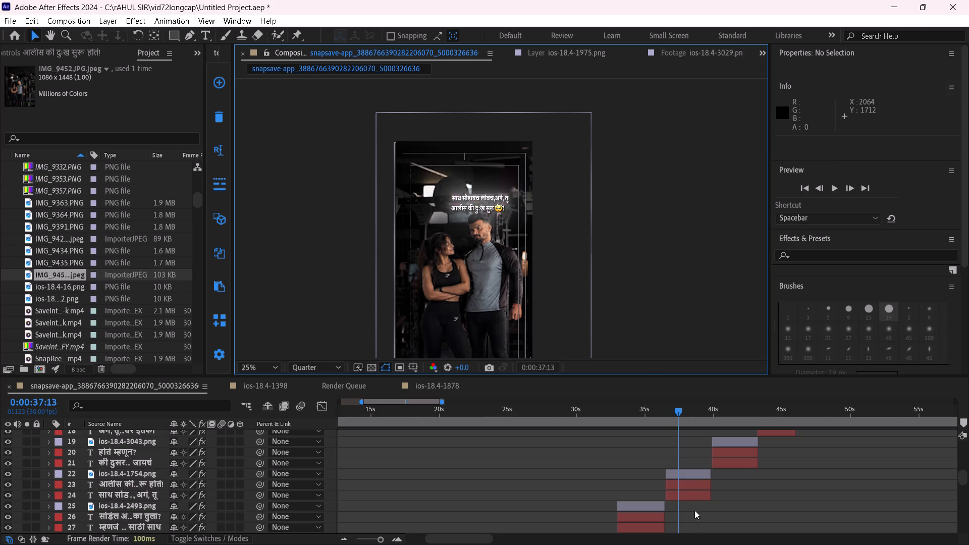
Shift the ios-18.4-1754.png emoji in layer 22 horizontally to position 895, 532, just past the end of the second caption line.
click(677, 475)
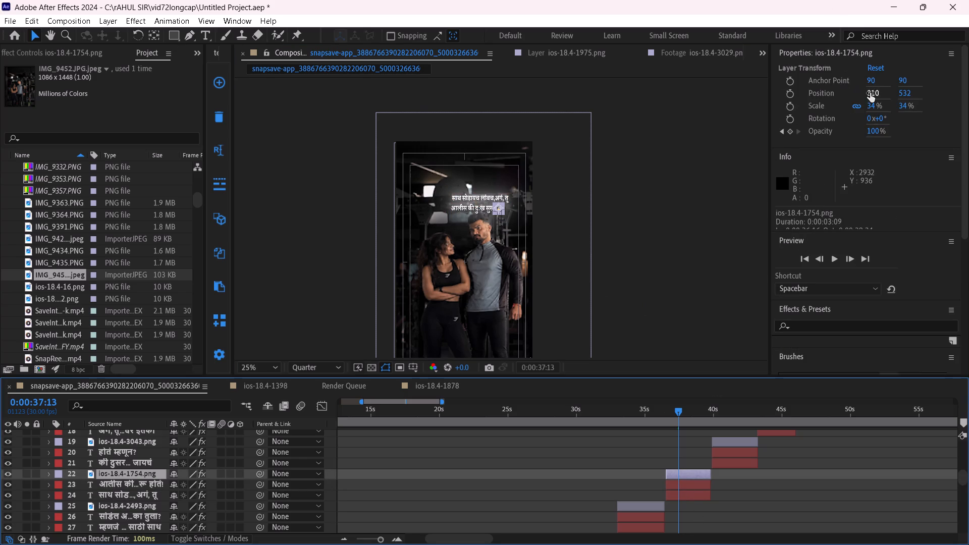
drag(873, 93, 933, 100)
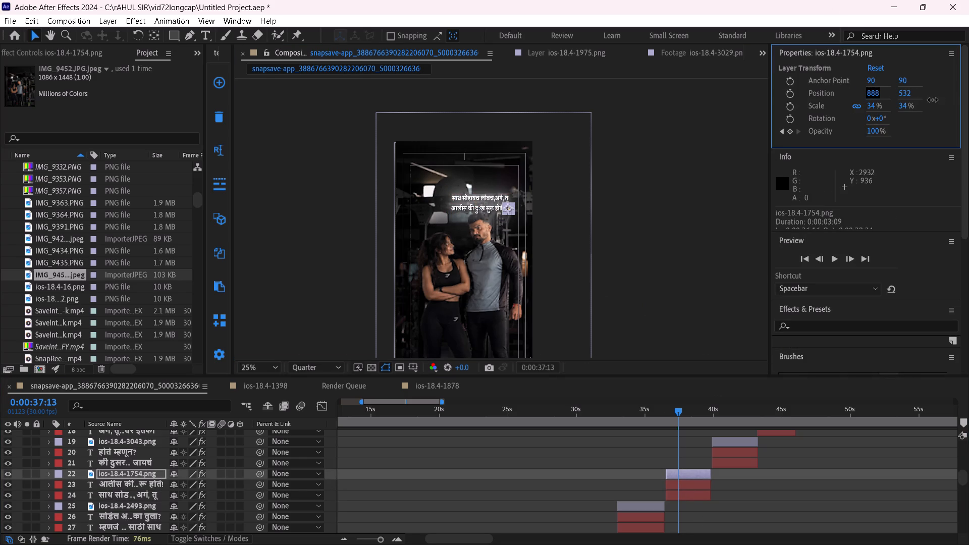
drag(933, 100, 938, 98)
click(709, 187)
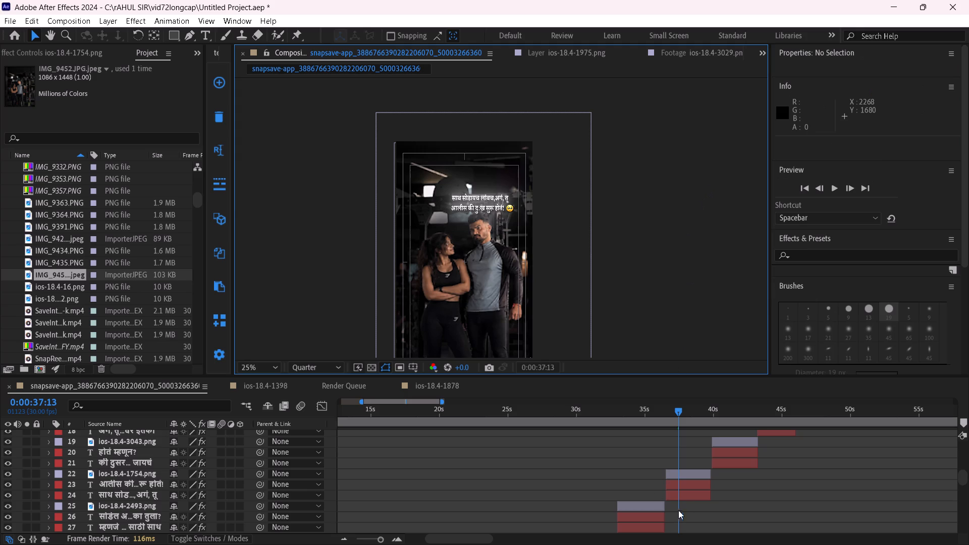
click(707, 469)
drag(876, 93, 871, 94)
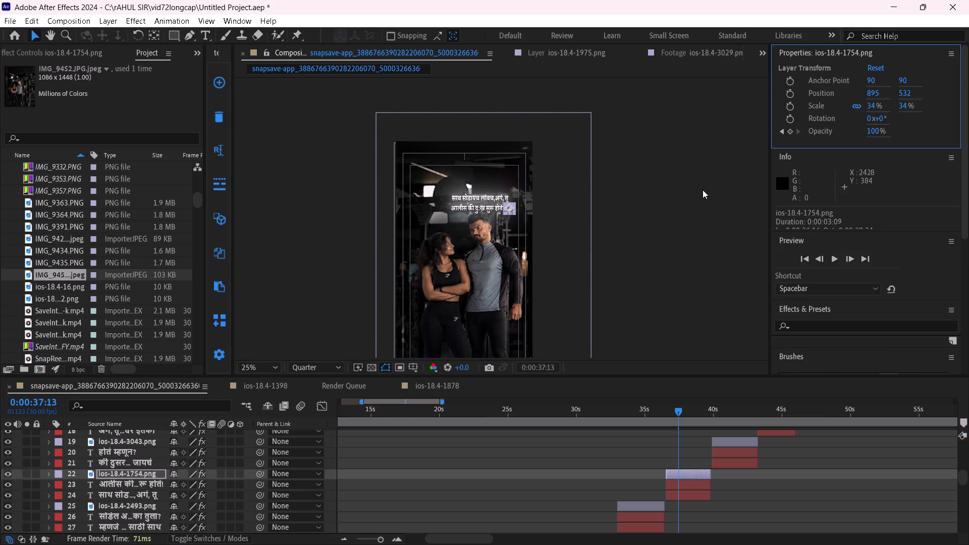
click(703, 190)
Scrub the playhead forward through the caption in layers 22 to 24.
drag(679, 415, 683, 414)
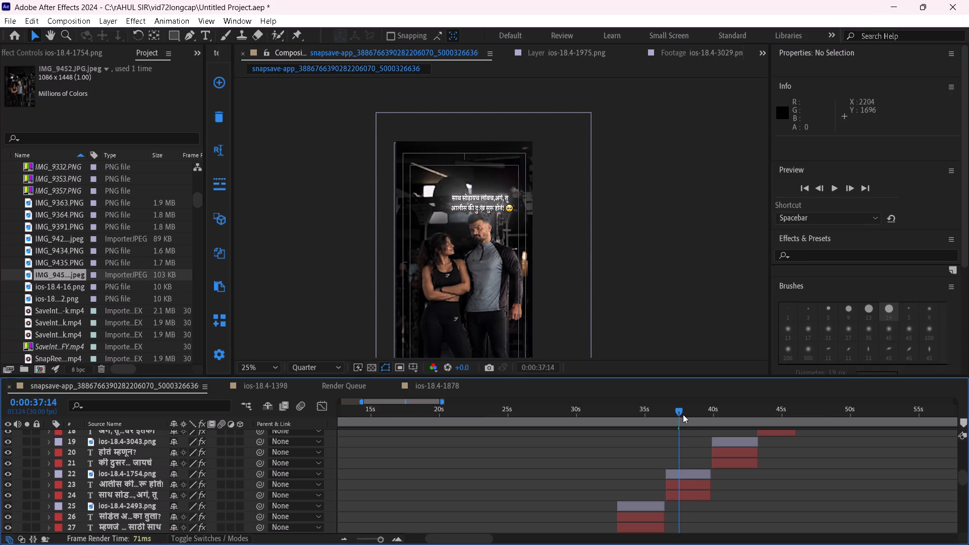
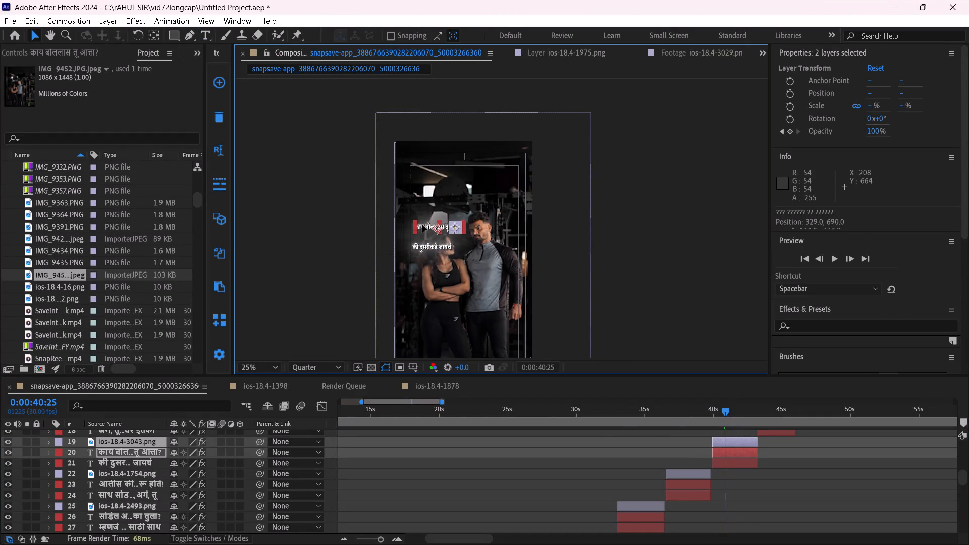
Nudge the ios-18.4-3043.png emoji and the caption "काय बोललास तू आत्ता?" together slightly left, beside the man's head.
drag(422, 225, 421, 224)
click(675, 259)
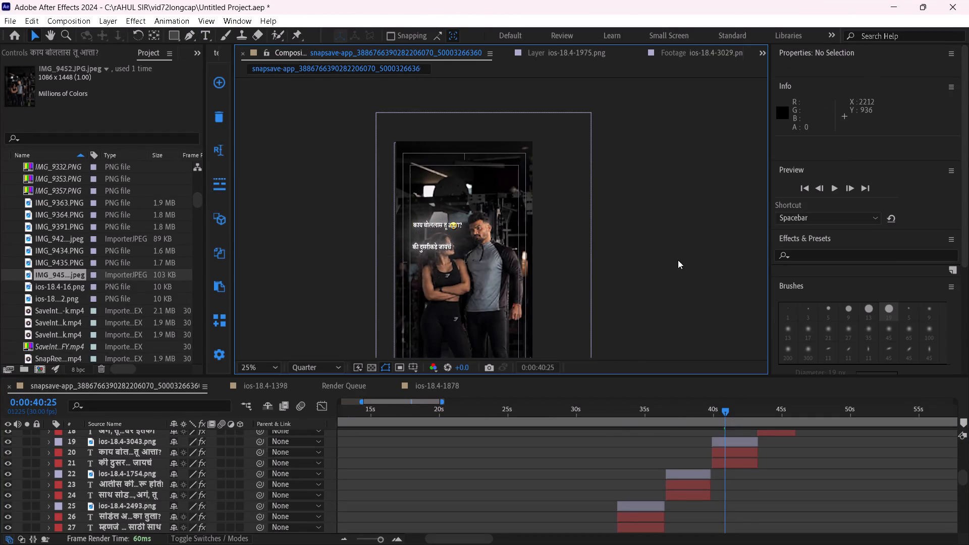
click(740, 456)
ctrl+click(738, 447)
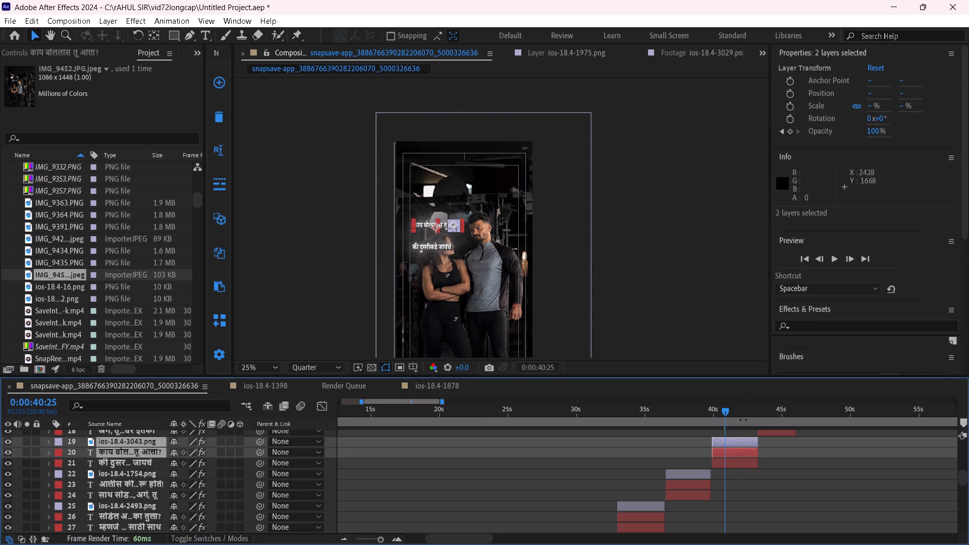
drag(872, 96, 857, 94)
click(677, 222)
Shift the ios-18.4-3043.png emoji in layer 19 horizontally to just past the question mark ending the caption.
click(735, 443)
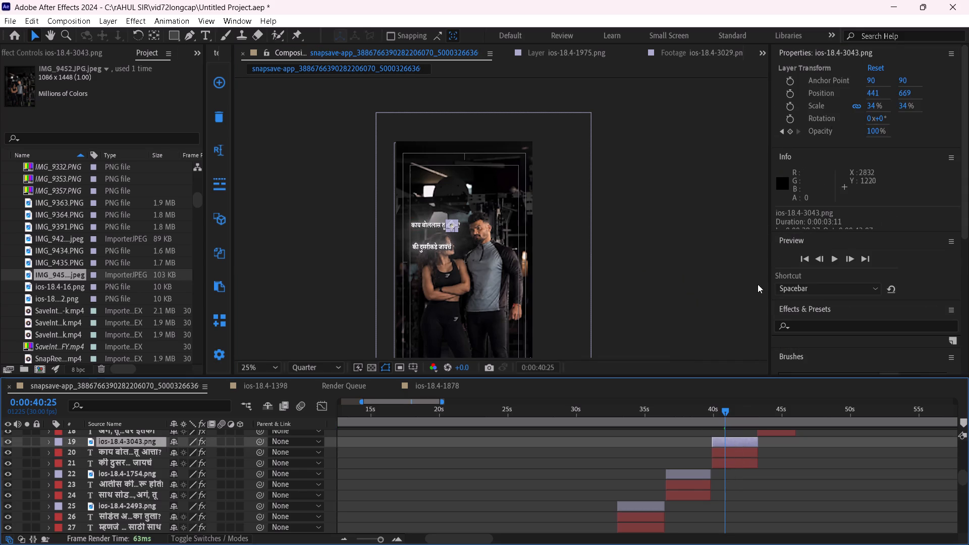
drag(870, 95, 952, 102)
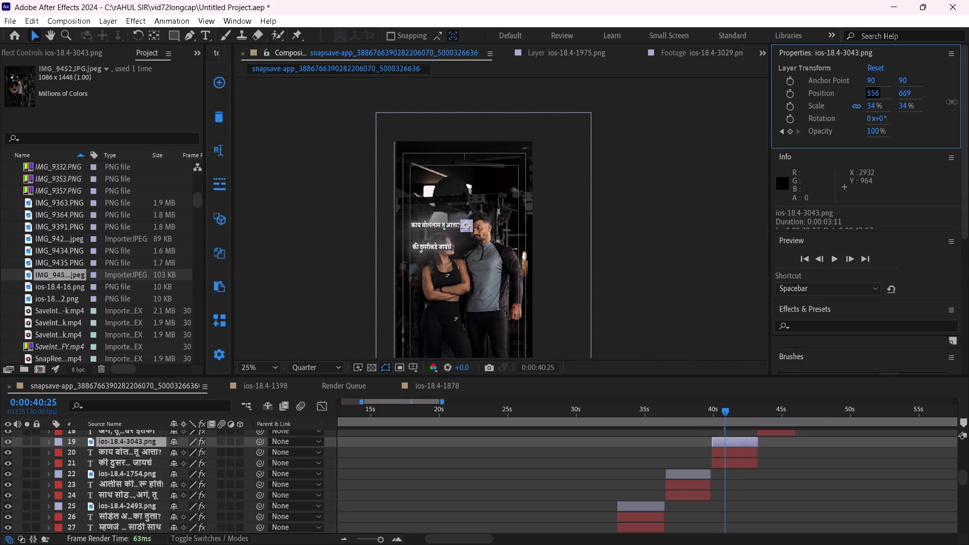
drag(952, 102, 946, 104)
click(660, 235)
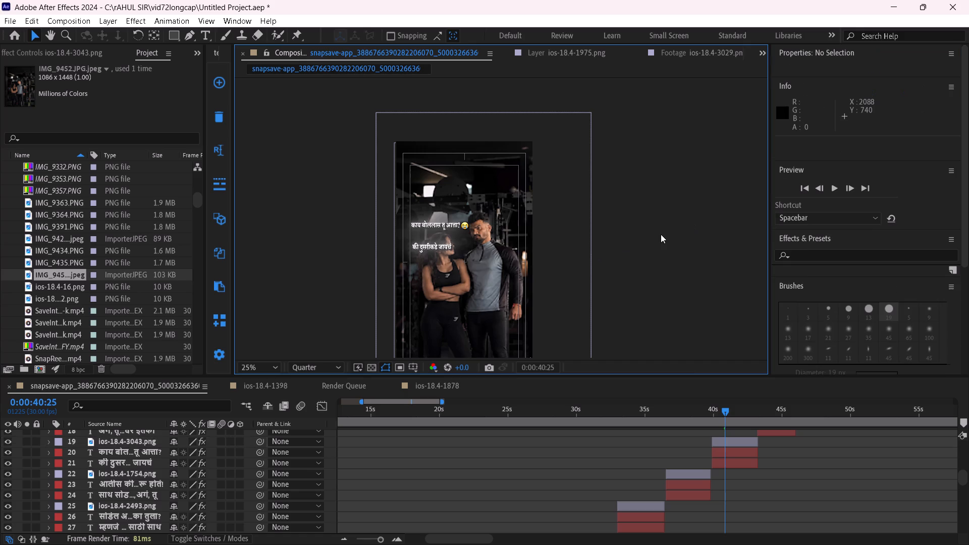
Delete the second caption line in layer 21, "की दुसरीकडे जायचं", and move the playhead slightly forward to 0:00:40:29.
click(744, 463)
key(BackSpace)
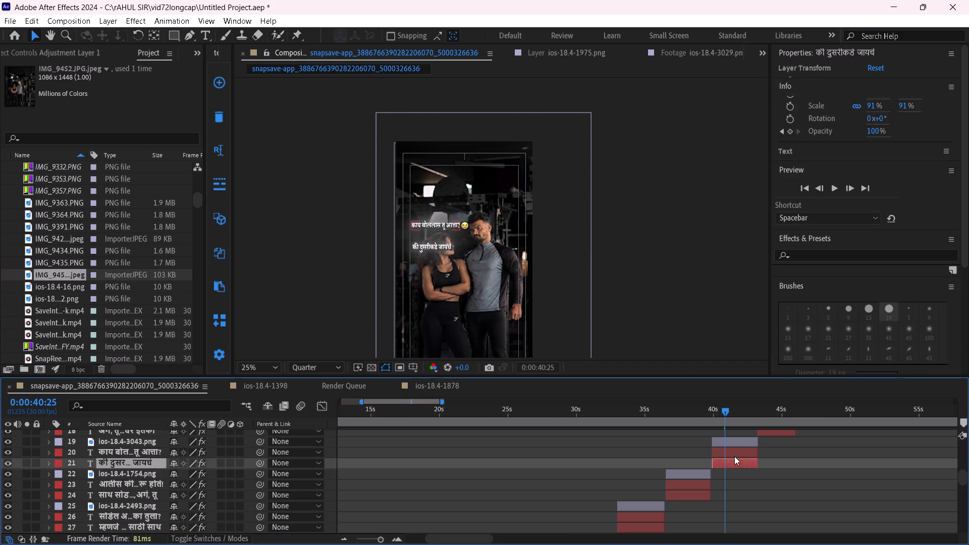
drag(729, 412, 735, 412)
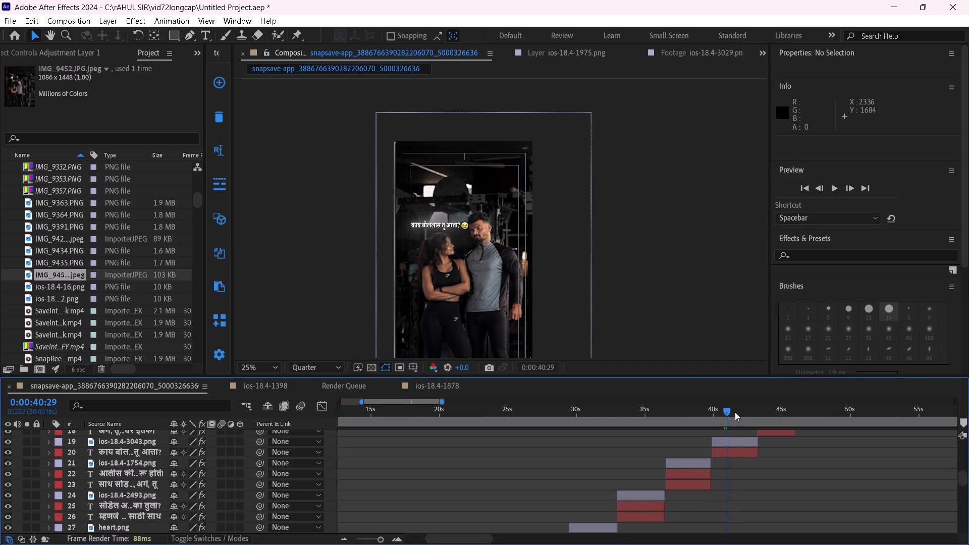
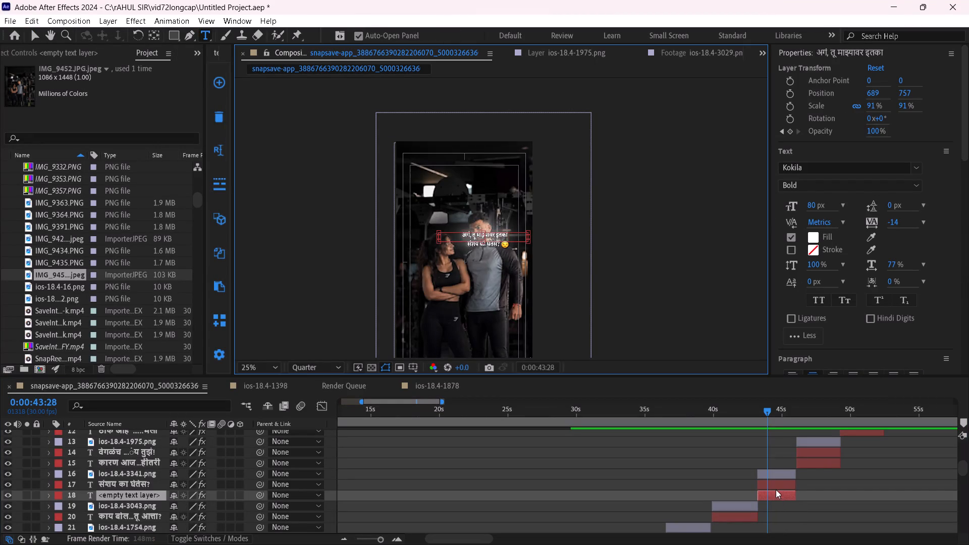
Replace the text of the upper caption line in layer 18 with the copied line "काही नाही तू आलीस की".
key(ctrl+c)
key(ctrl+v)
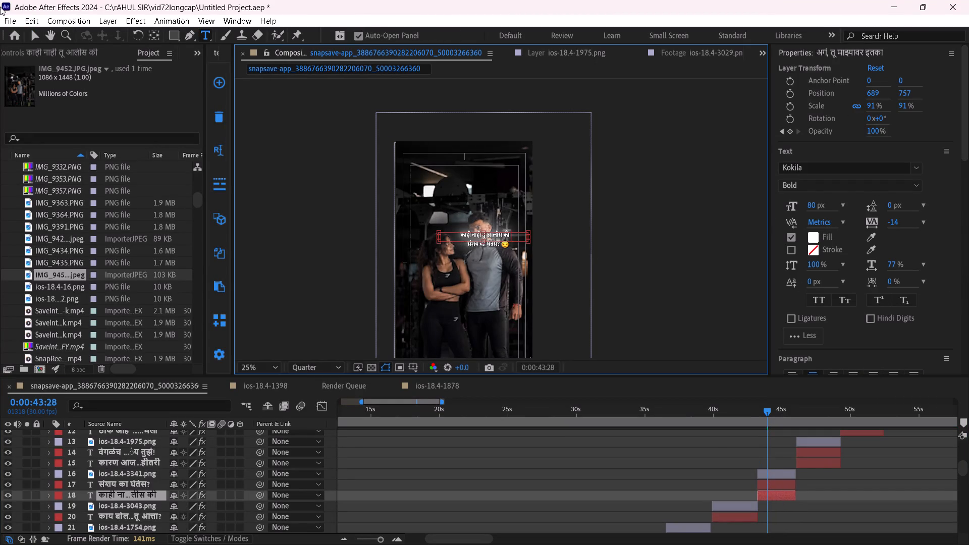
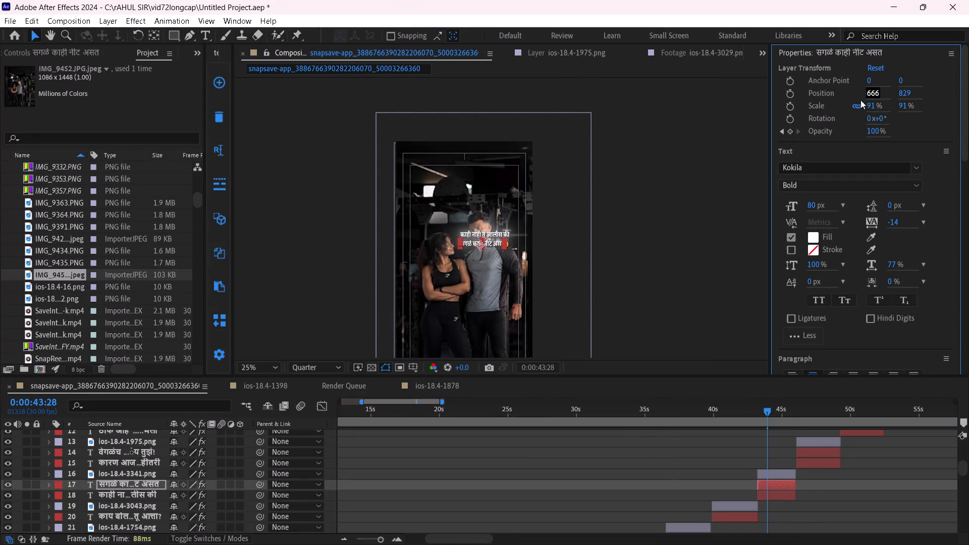
Move the emoji in layer 16, ios-18.4-3341.png, to position 888, 815 at the end of the lower caption line.
click(762, 472)
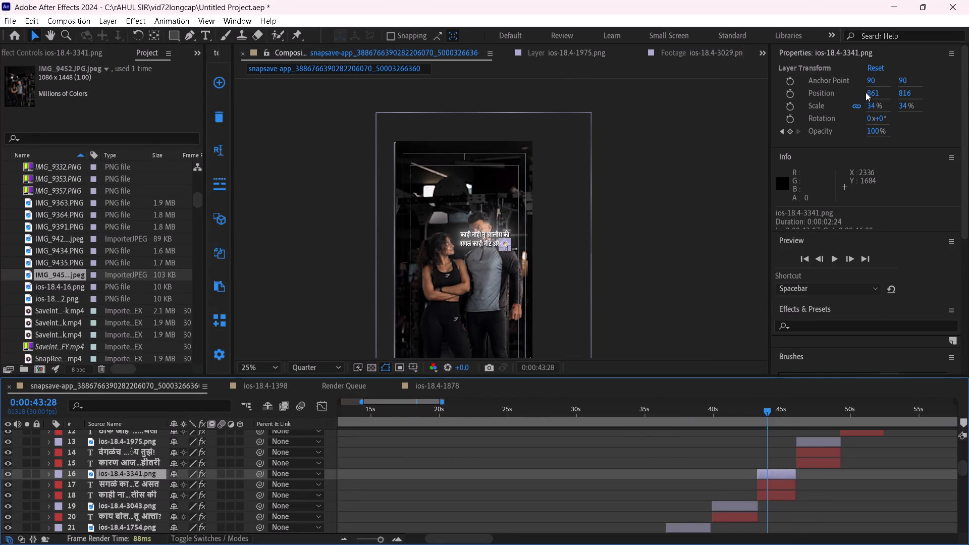
drag(866, 92, 881, 93)
drag(881, 97, 911, 97)
drag(871, 96, 908, 89)
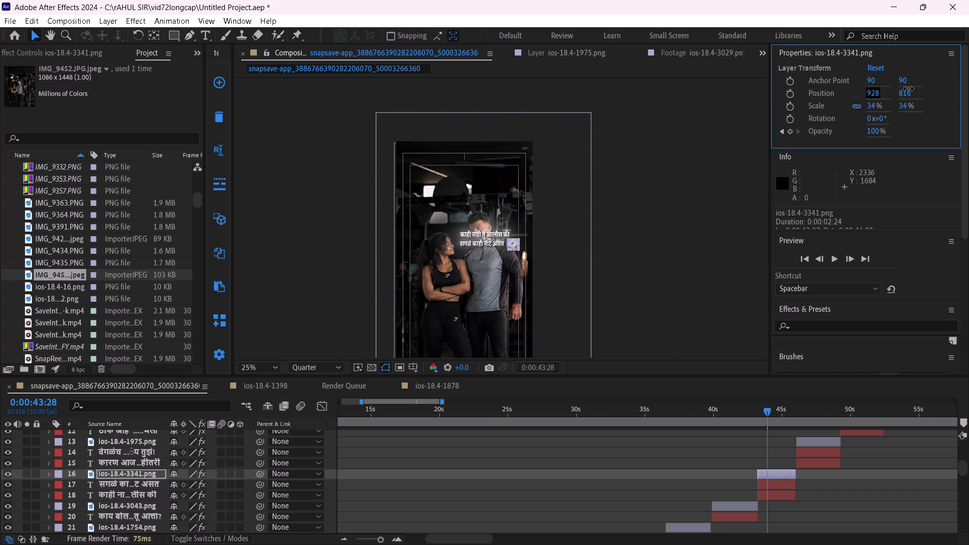
drag(908, 89, 891, 98)
click(656, 263)
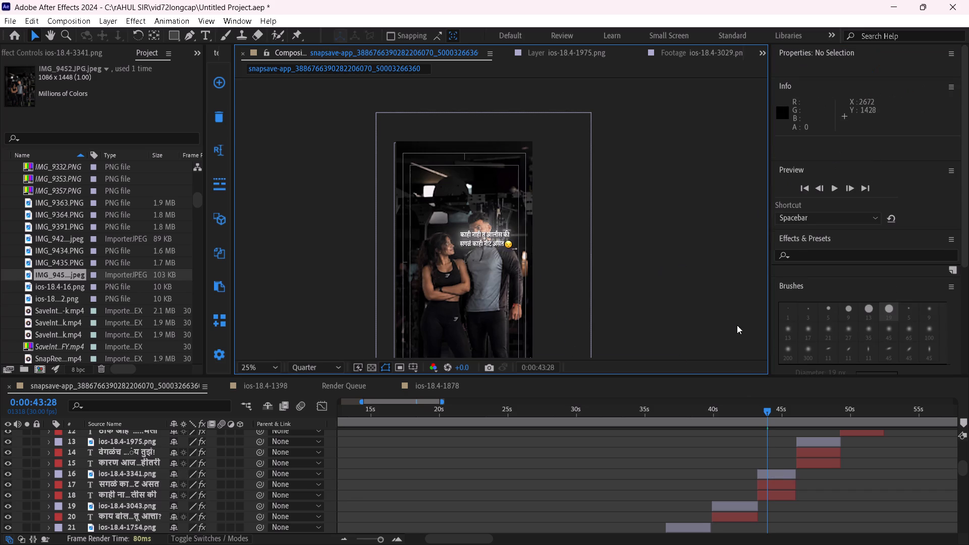
click(782, 473)
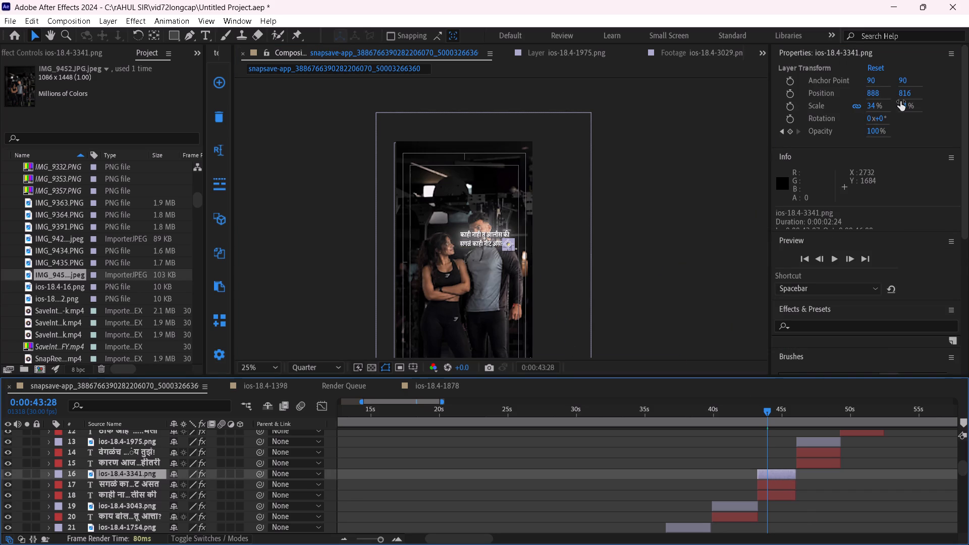
click(907, 91)
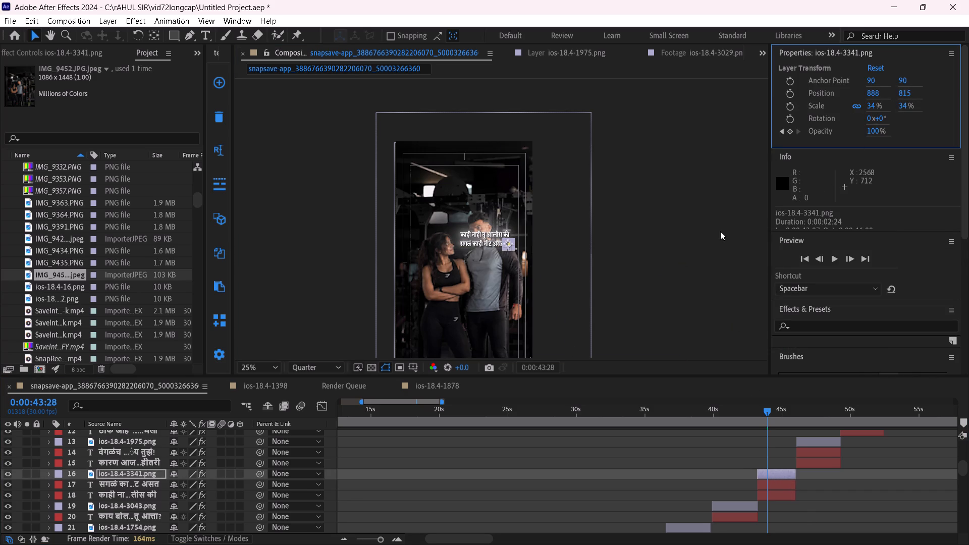
click(720, 231)
Move the two caption lines and their emoji in layers 16 to 18 together to just above the man's head.
click(778, 476)
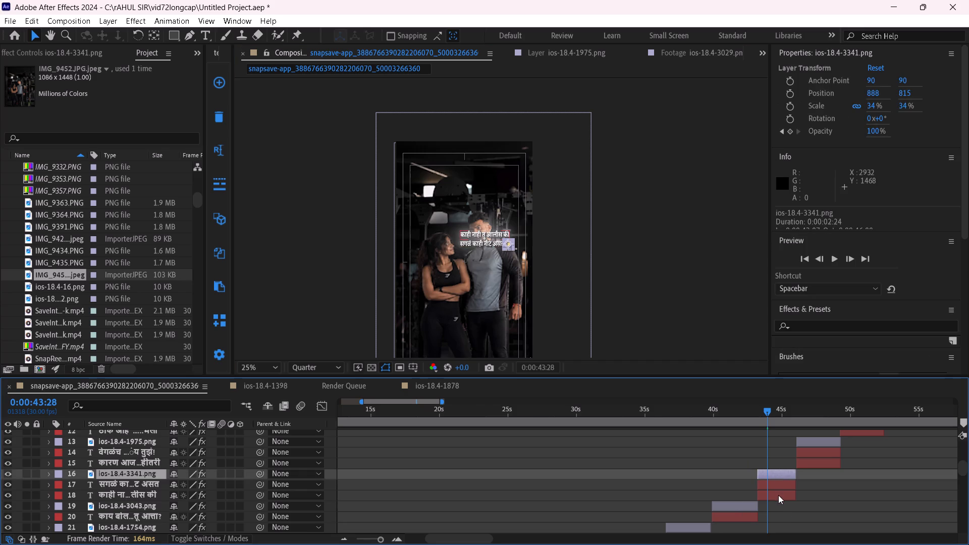
shift+click(779, 496)
drag(494, 245, 487, 225)
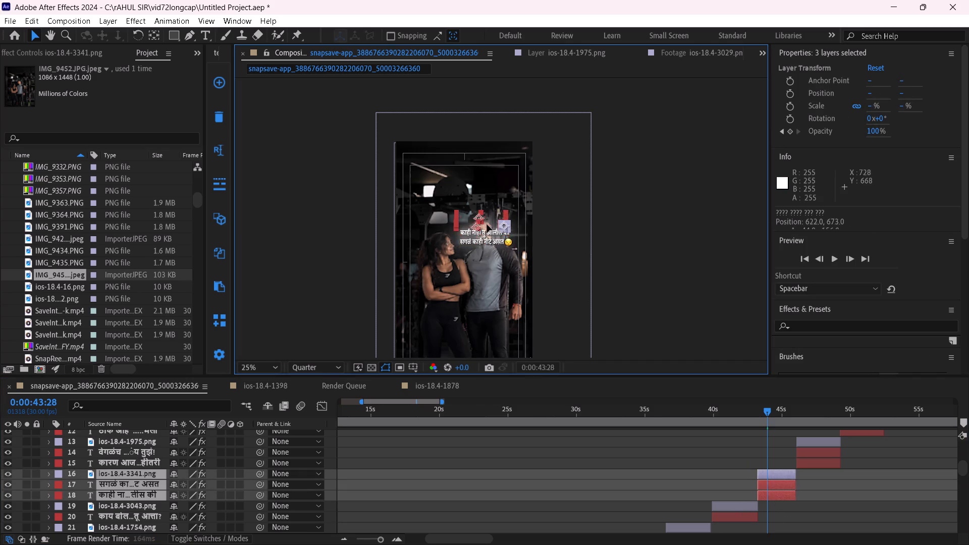
drag(487, 225, 484, 209)
click(627, 272)
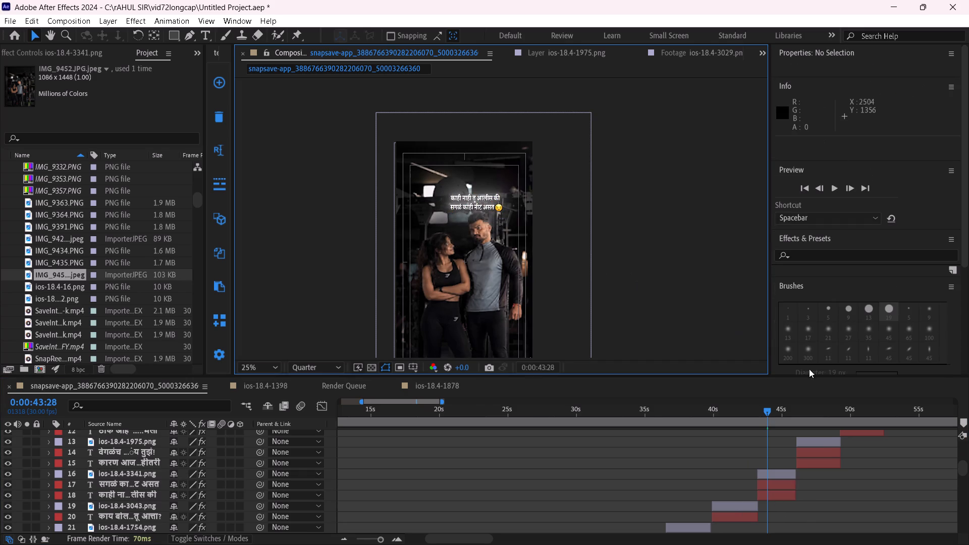
Move the current time forward along the timeline to the captions that follow layers 16 to 18.
scroll(801, 511, up, 1)
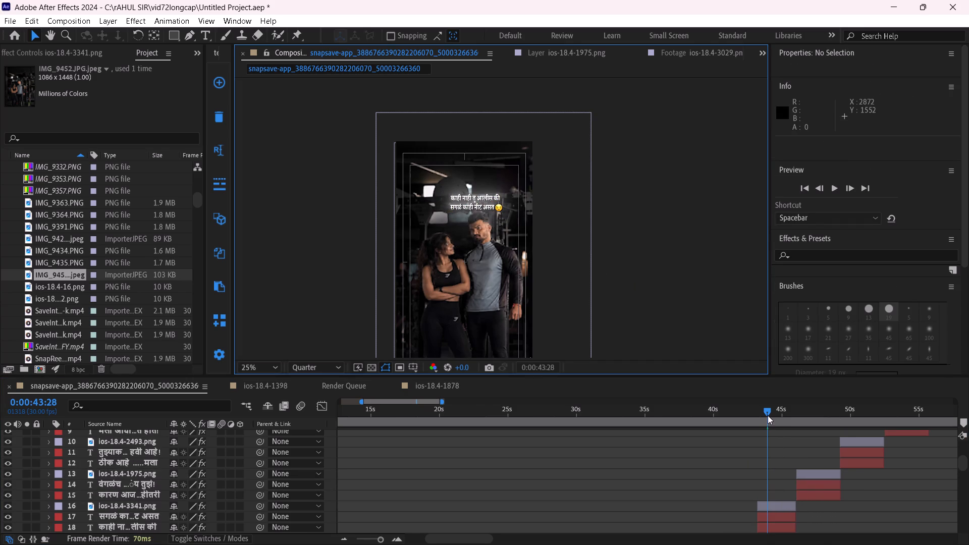
drag(768, 415, 575, 488)
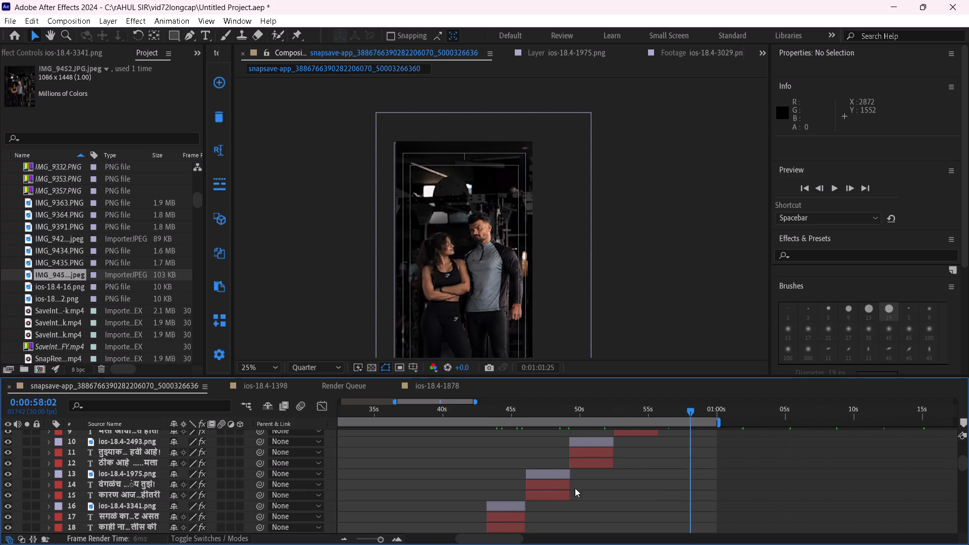
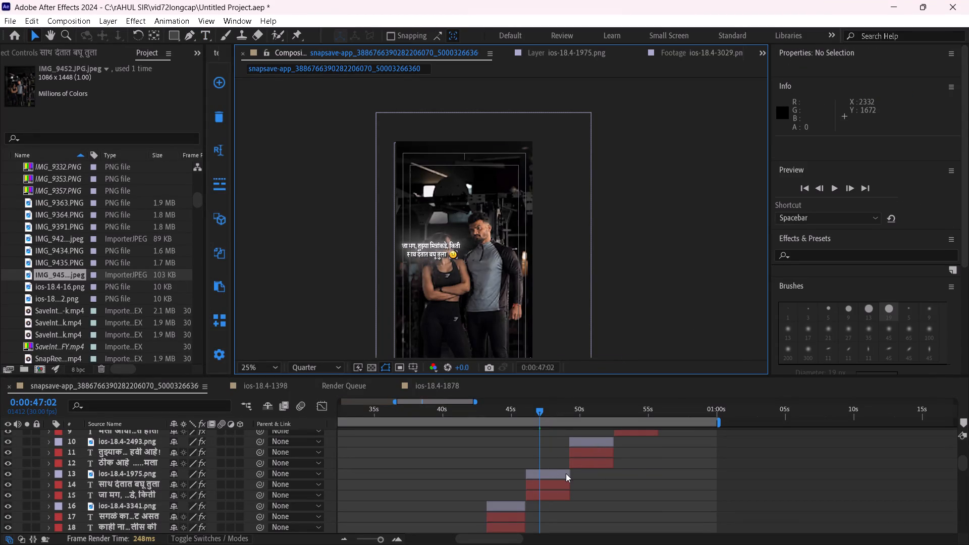
Nudge the emoji in layer 13, ios-18.4-1975.png, slightly left, closer to the end of the lower caption line.
click(566, 473)
drag(878, 88, 873, 91)
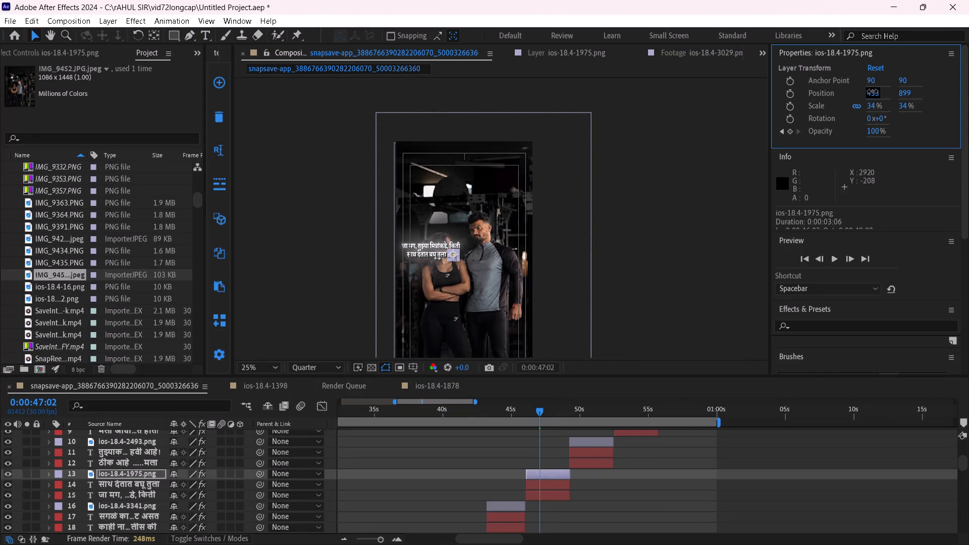
drag(873, 91, 871, 92)
click(655, 255)
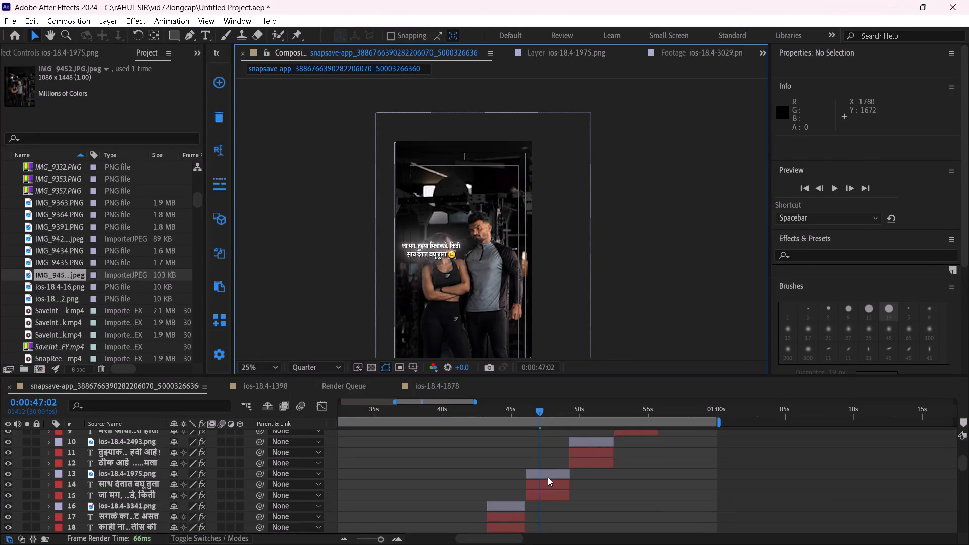
Move the two caption lines and their emoji in layers 13 to 15 together to just above the woman's head.
click(548, 477)
shift+click(555, 497)
drag(438, 253, 444, 227)
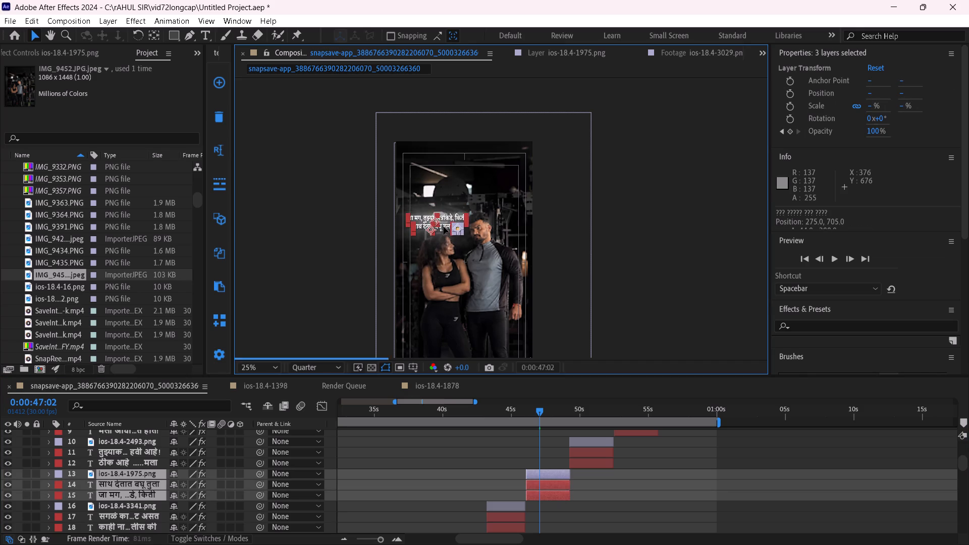
drag(444, 227, 444, 225)
click(680, 278)
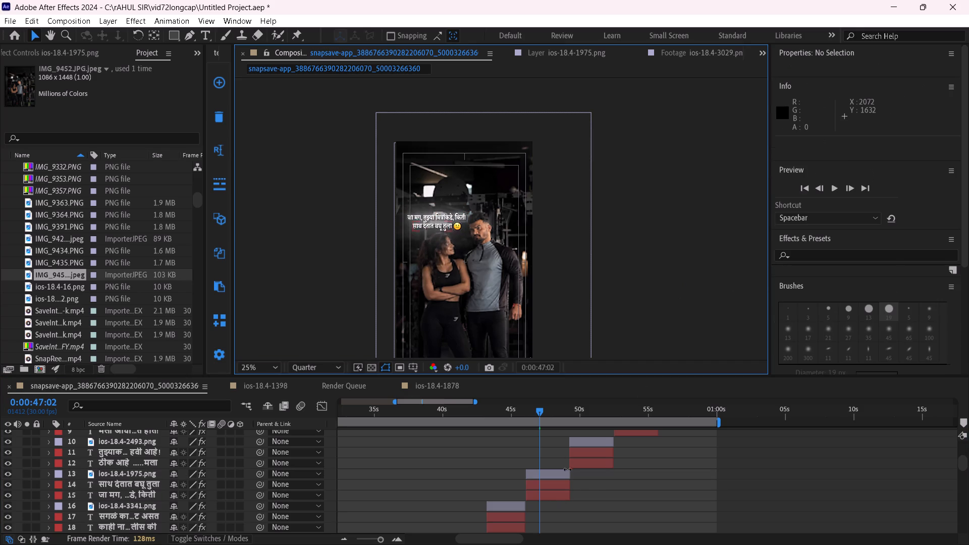
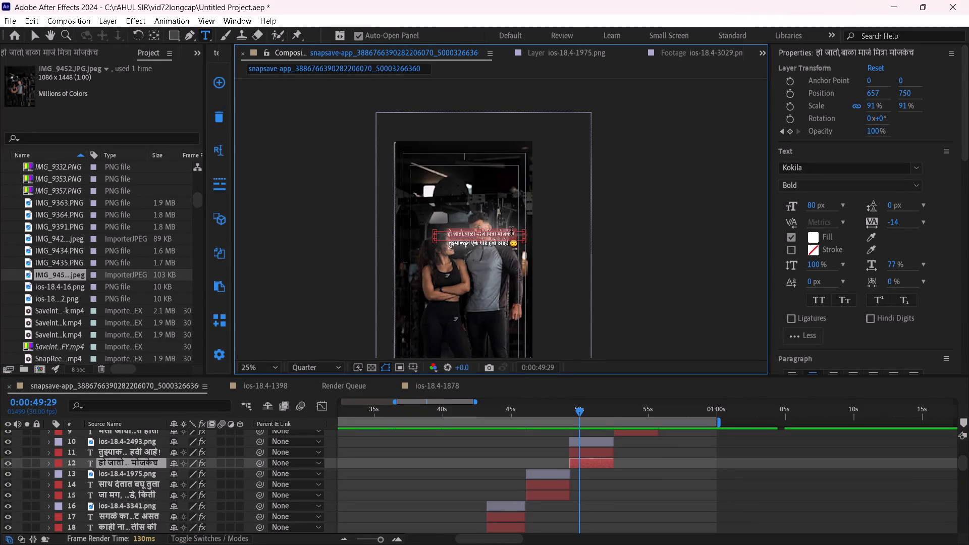
Append the copied words "आहे पण" after a space at the end of the upper caption line in layer 12.
click(517, 234)
key(space)
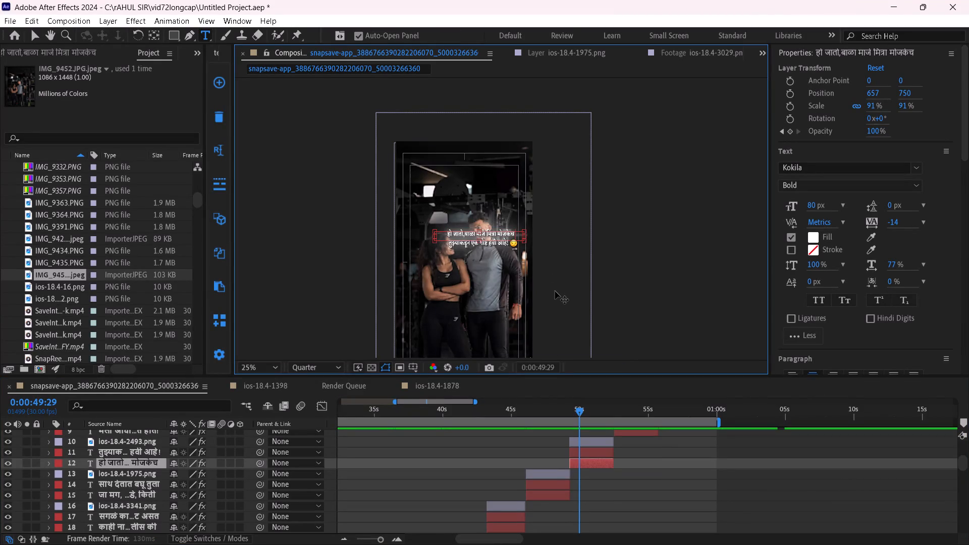
key(ctrl+v)
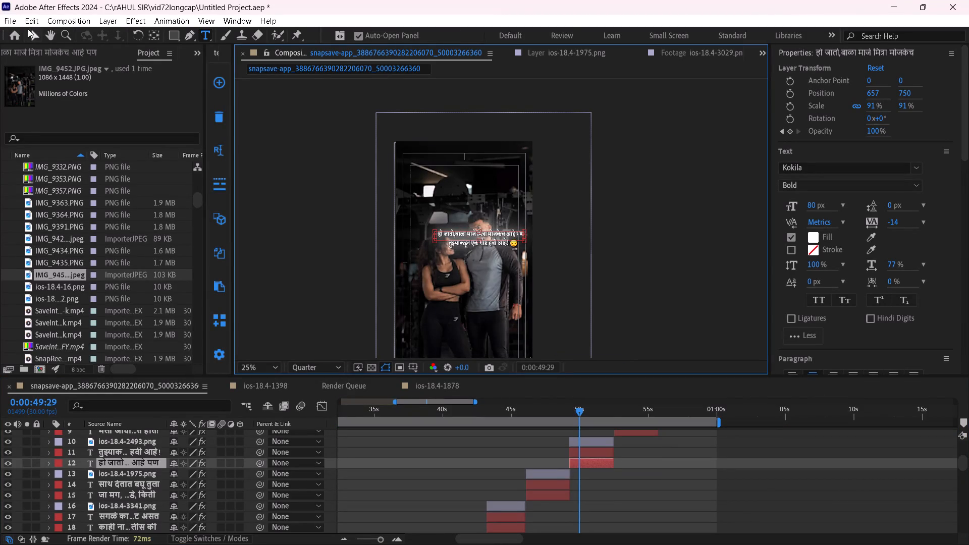
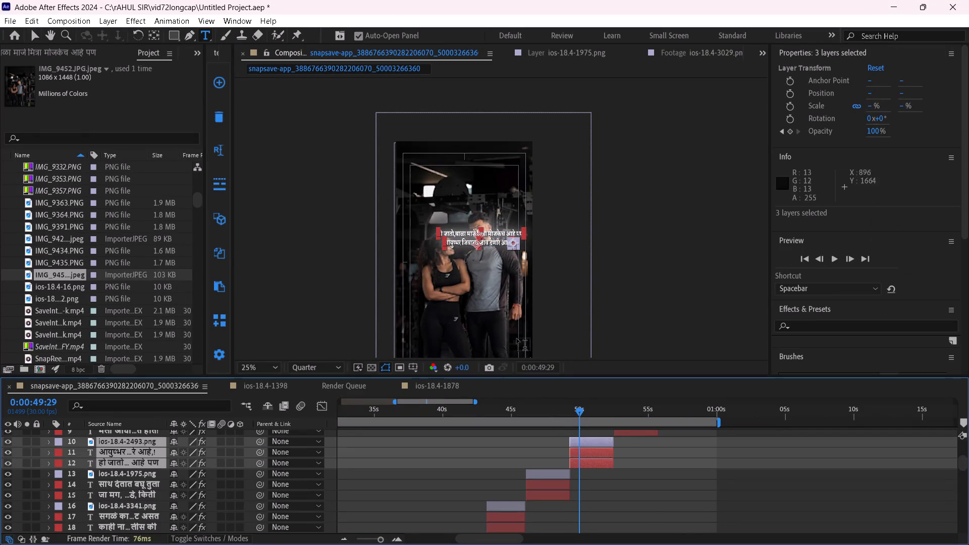
Move the two caption lines and emoji in layers 10–12 together up to just above the man's head.
click(32, 37)
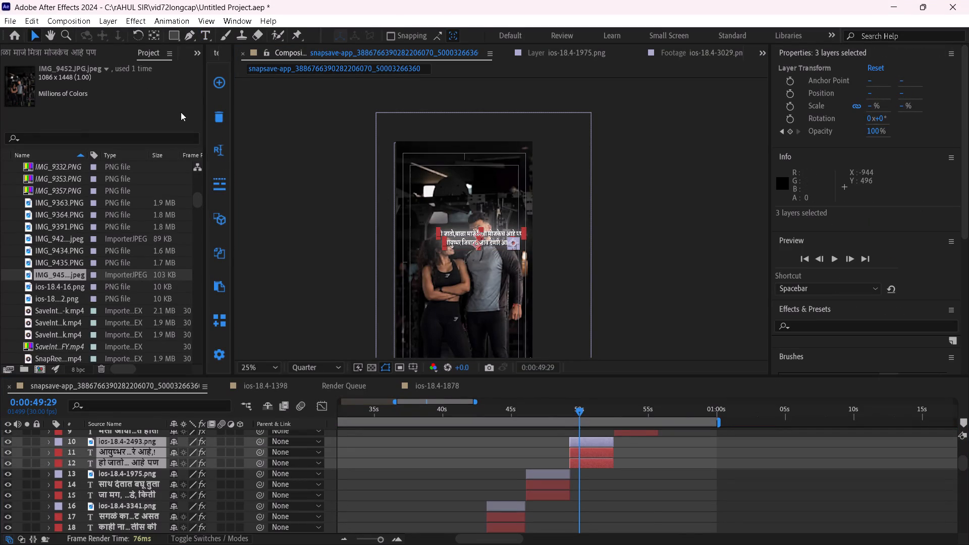
drag(495, 238, 486, 216)
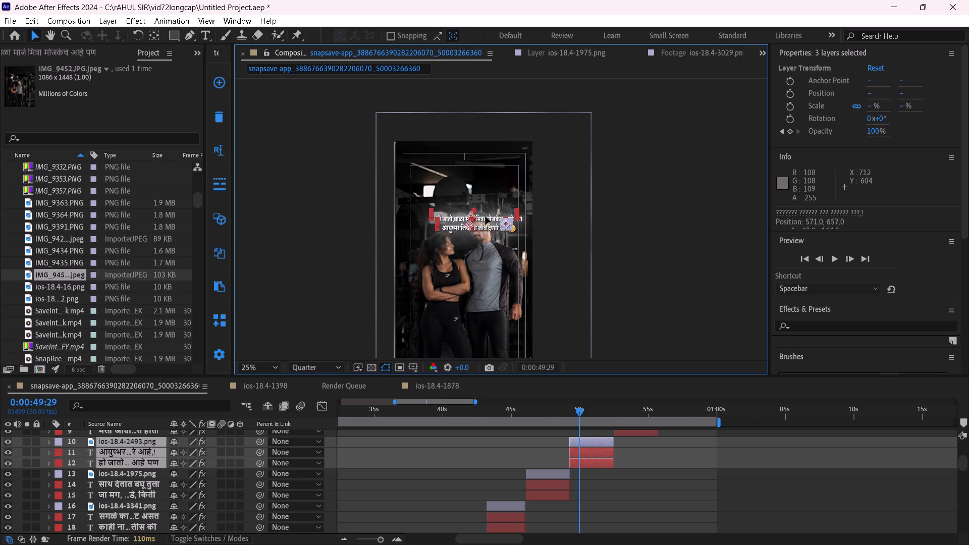
drag(486, 216, 484, 202)
click(622, 262)
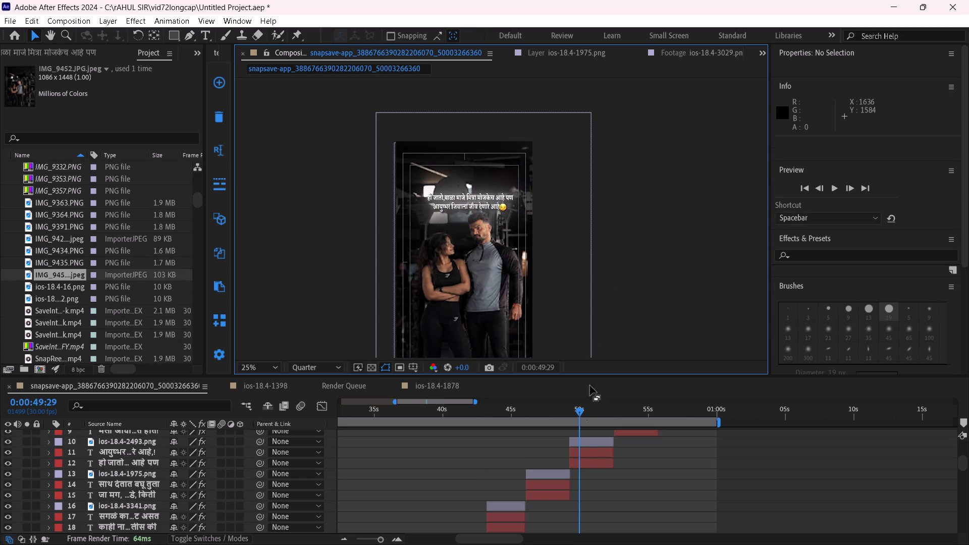
Nudge the captions and emoji in layers 10–12 rightward along X so they sit centred across the photo.
shift+click(598, 443)
shift+click(604, 467)
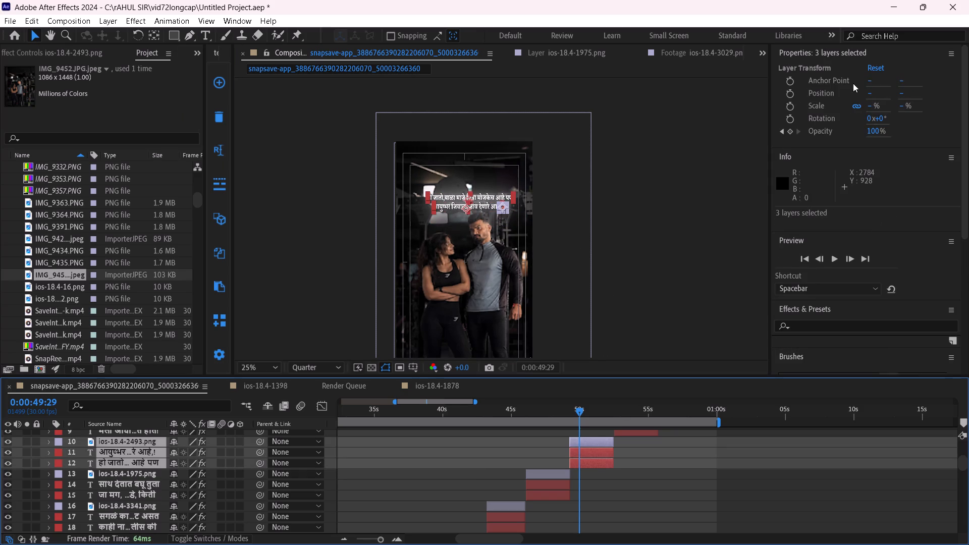
drag(871, 94, 889, 94)
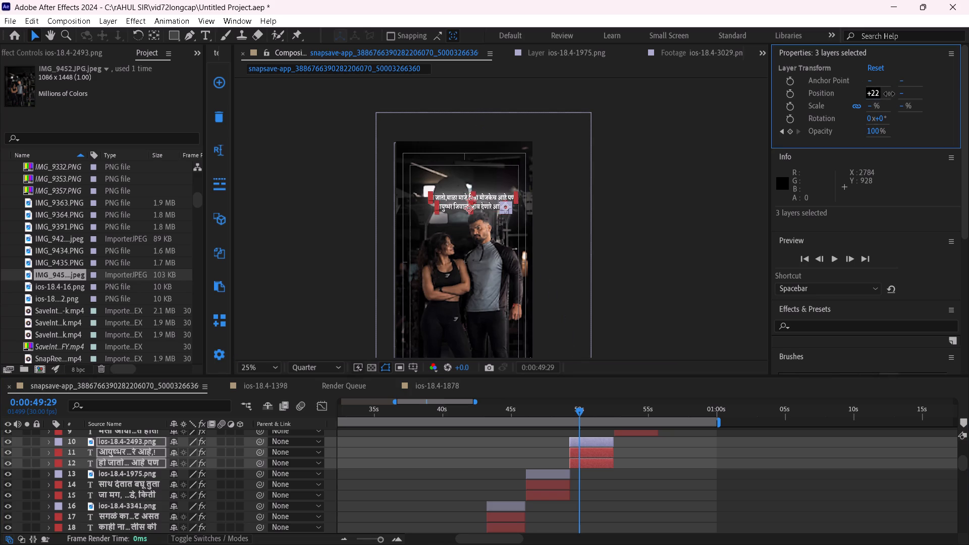
drag(889, 94, 893, 94)
click(723, 196)
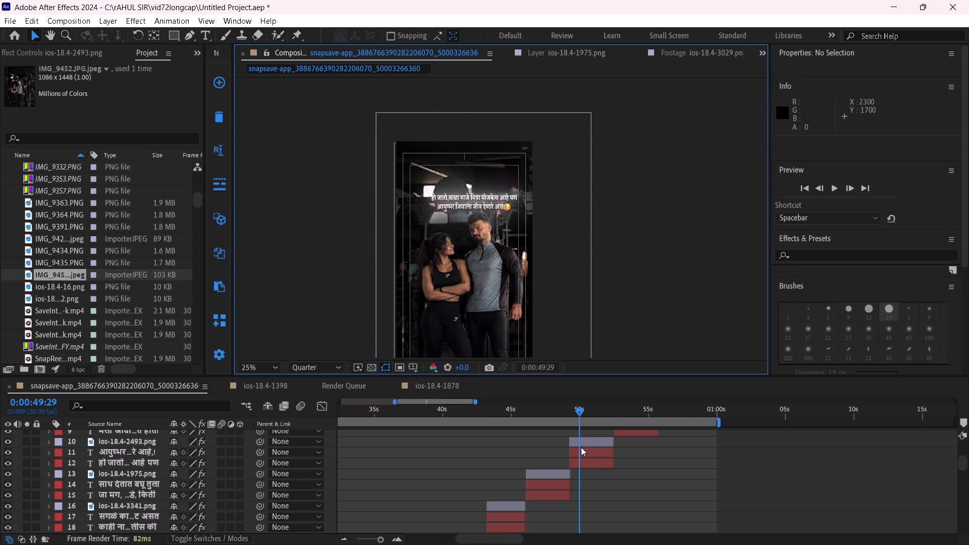
click(590, 445)
shift+click(602, 464)
drag(871, 93, 876, 94)
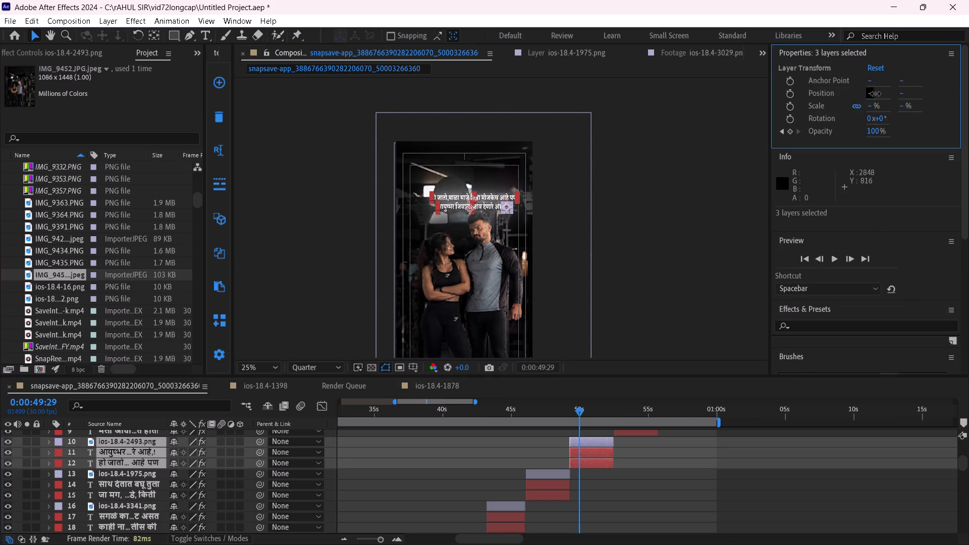
drag(876, 94, 888, 94)
click(685, 249)
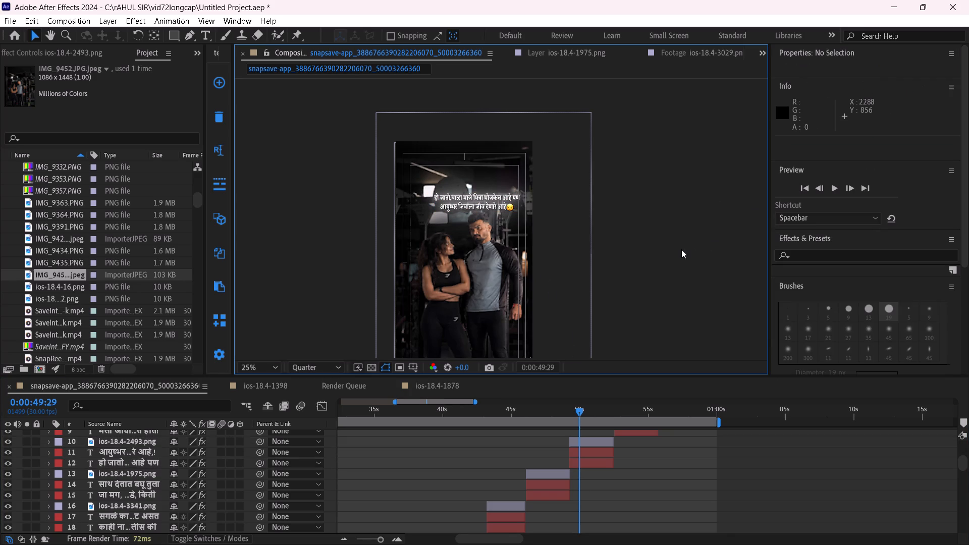
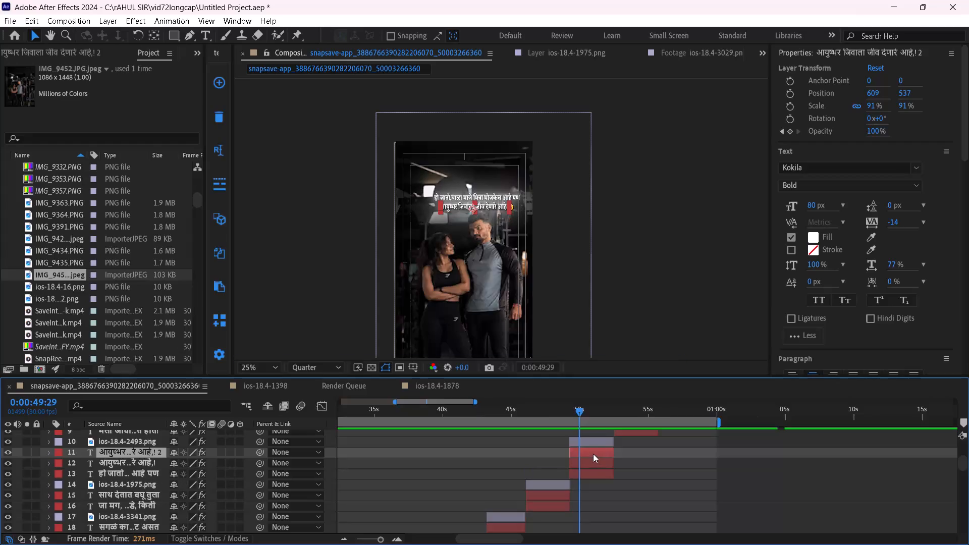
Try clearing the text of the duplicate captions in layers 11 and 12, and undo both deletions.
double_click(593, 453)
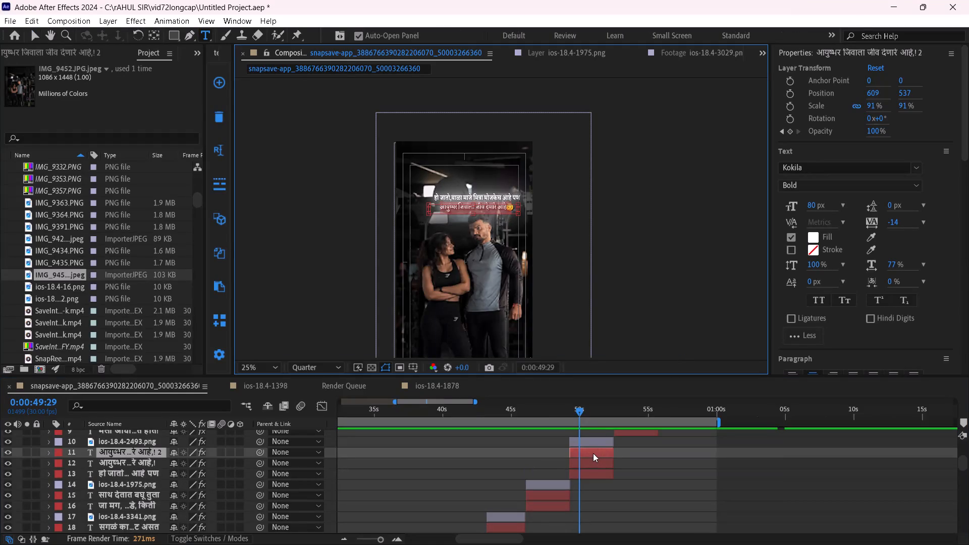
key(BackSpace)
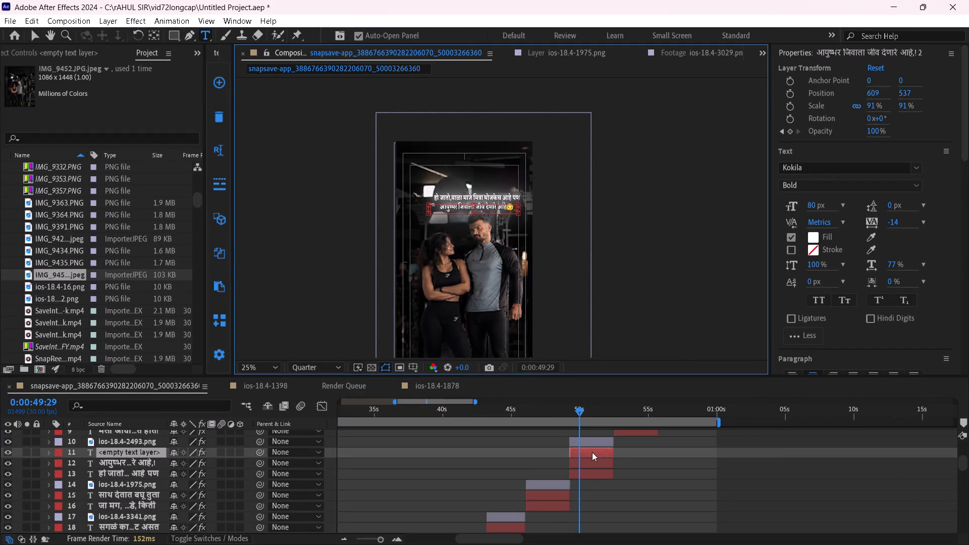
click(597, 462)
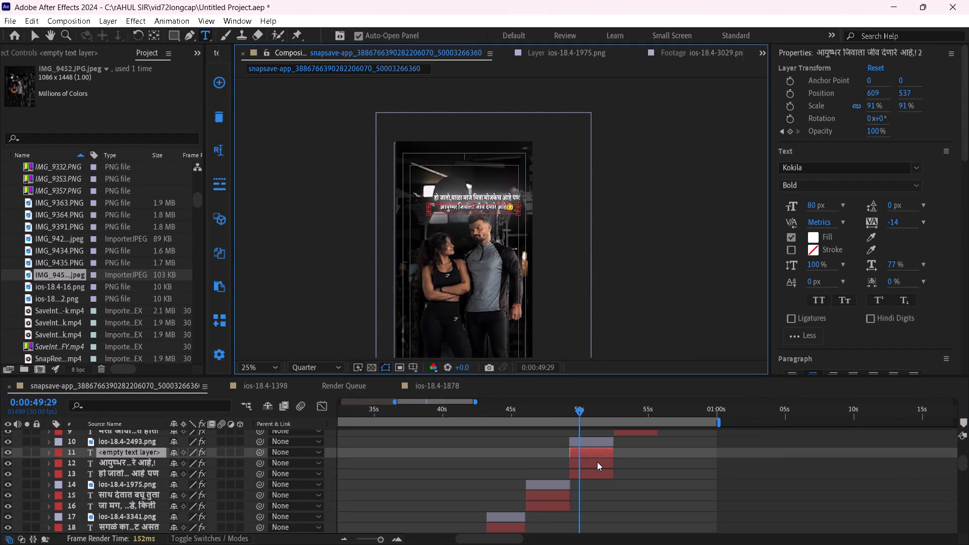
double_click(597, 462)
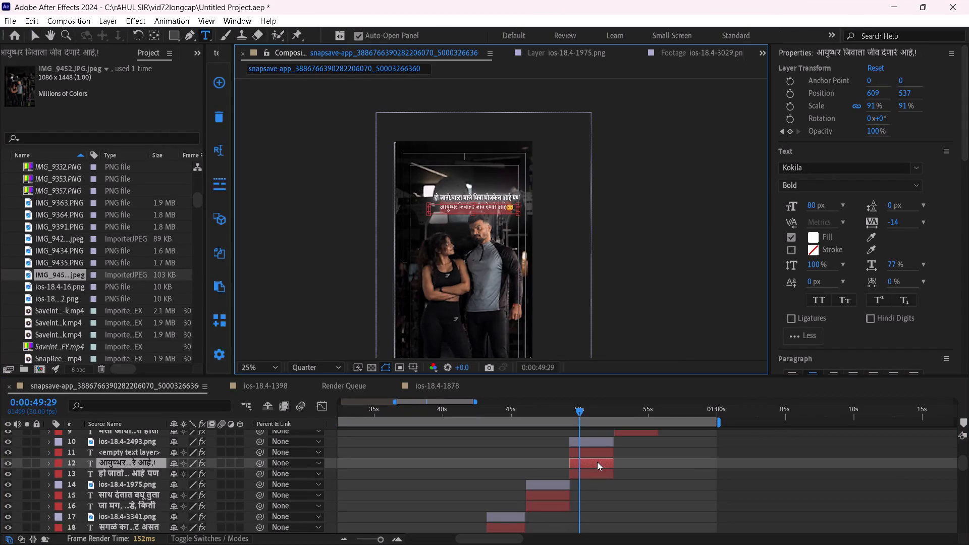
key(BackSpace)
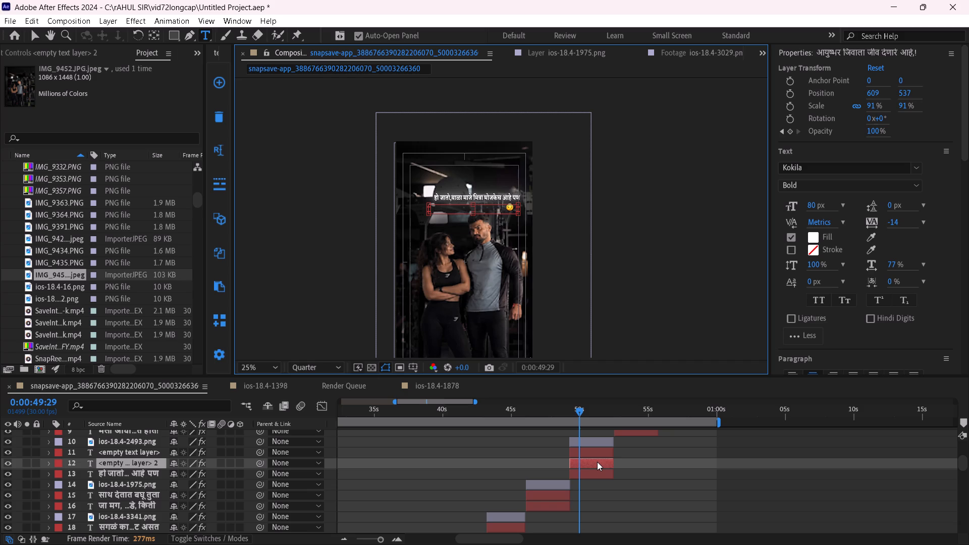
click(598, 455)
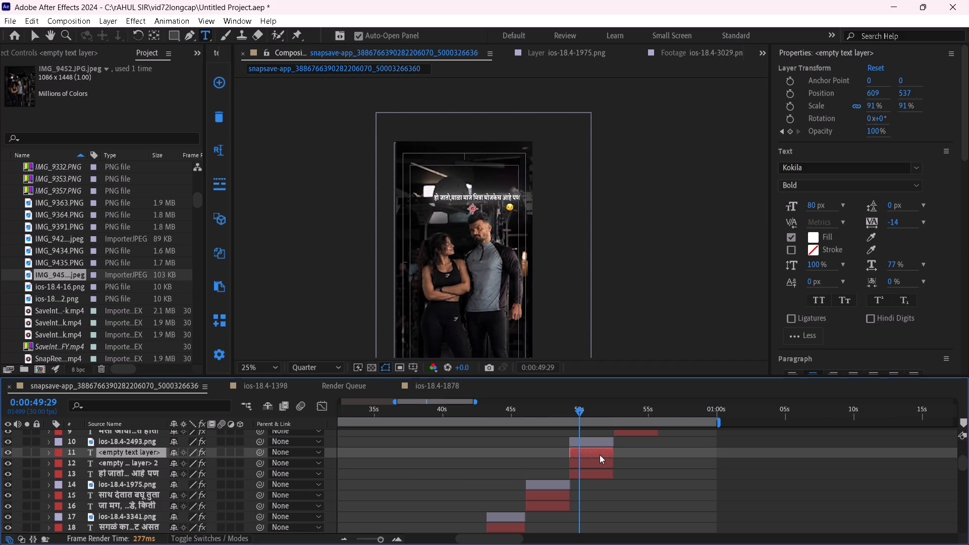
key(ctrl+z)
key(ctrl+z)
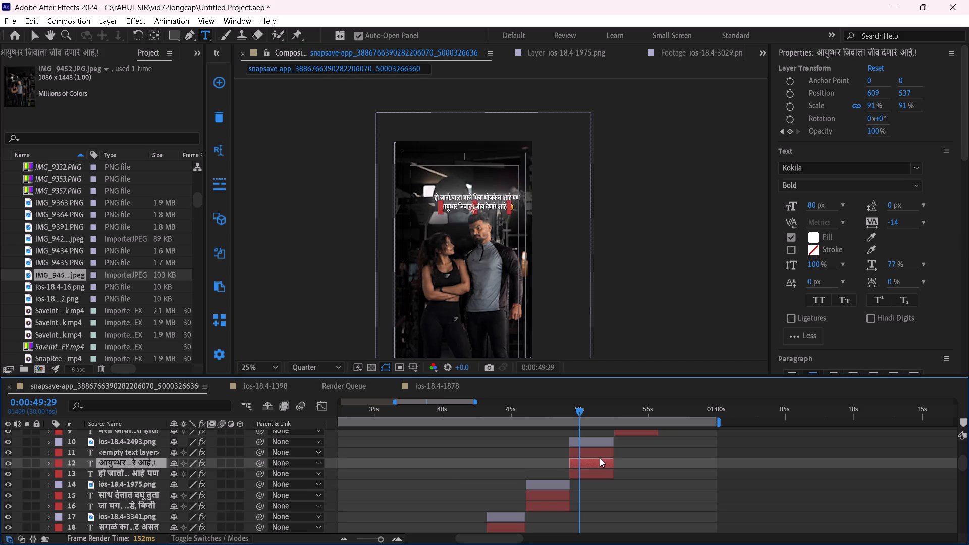
Replace the caption text in layer 12 with the copied line "तुमच्यासारखे सोडून नाय जात".
click(593, 462)
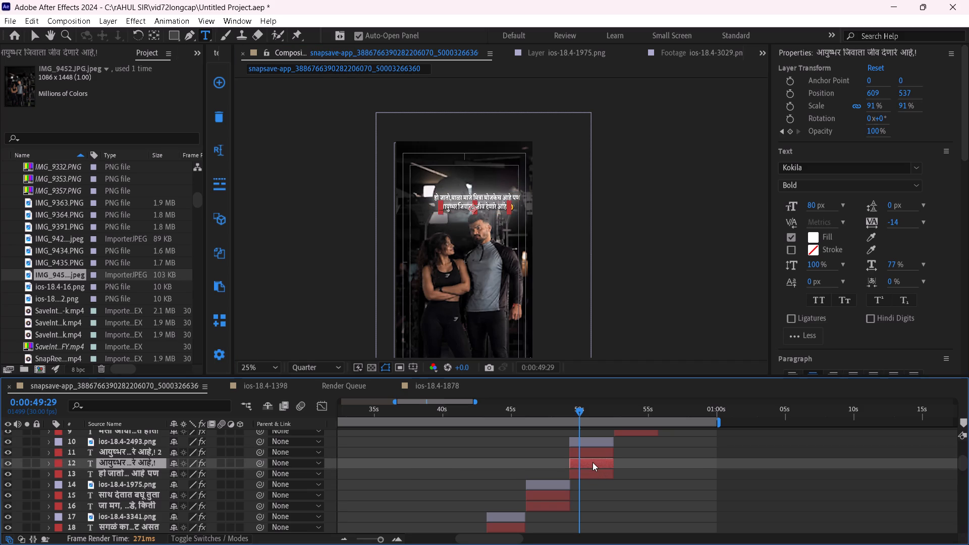
double_click(593, 462)
double_click(593, 462)
key(BackSpace)
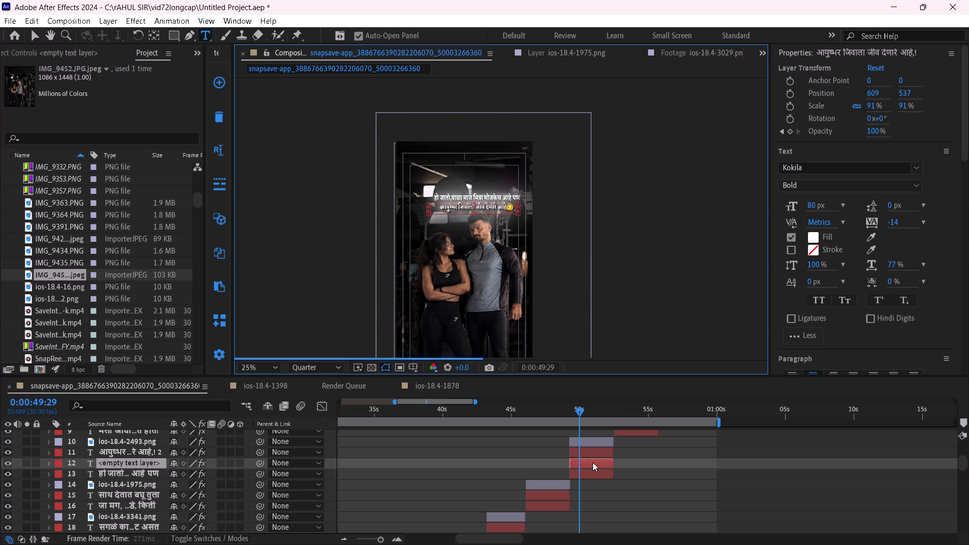
key(ctrl+v)
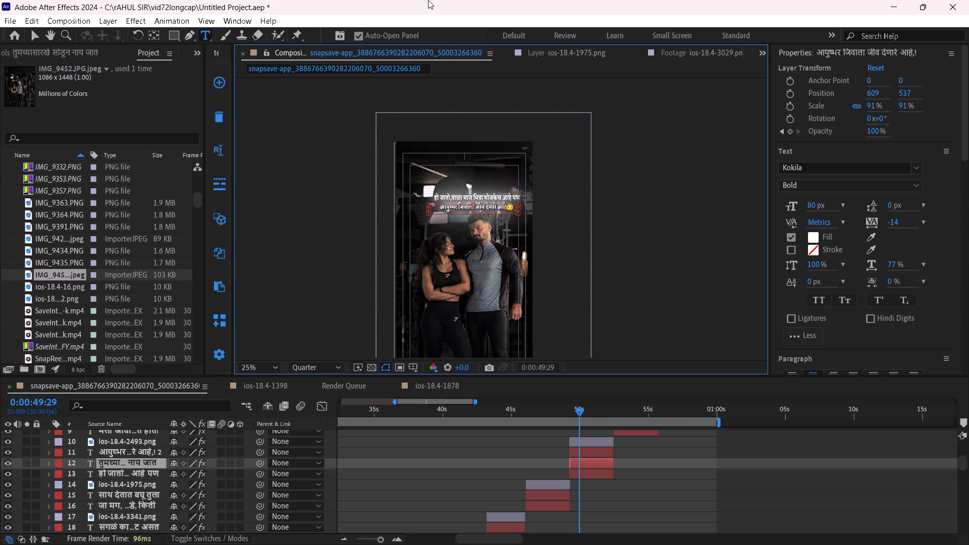
click(34, 36)
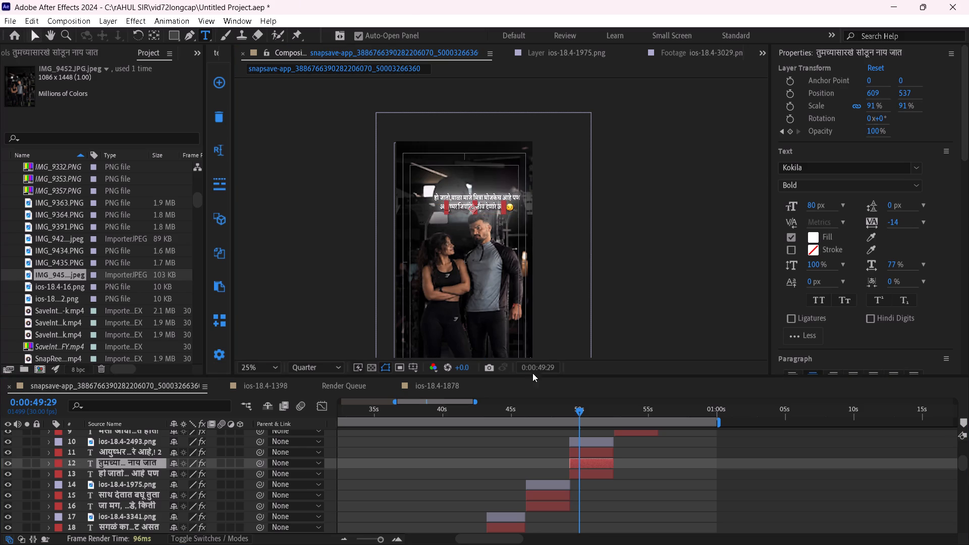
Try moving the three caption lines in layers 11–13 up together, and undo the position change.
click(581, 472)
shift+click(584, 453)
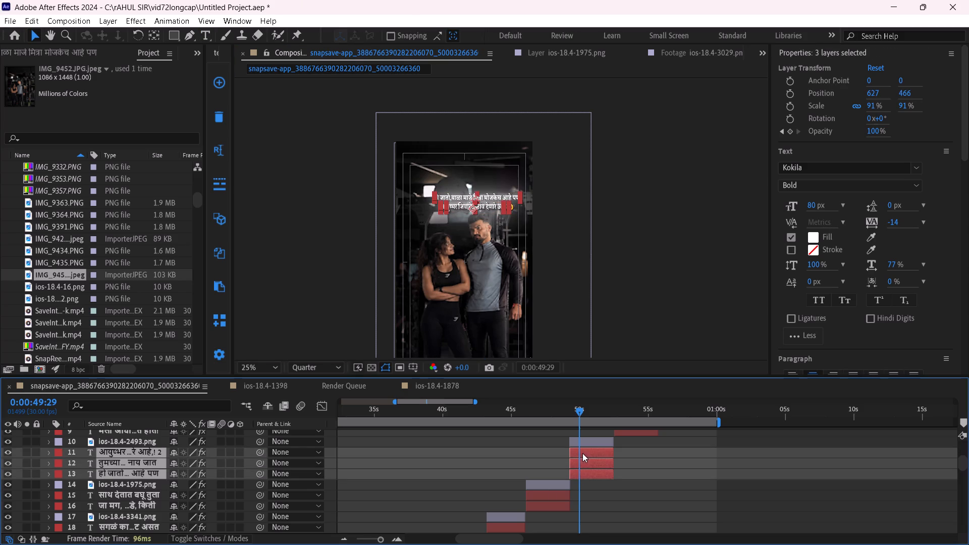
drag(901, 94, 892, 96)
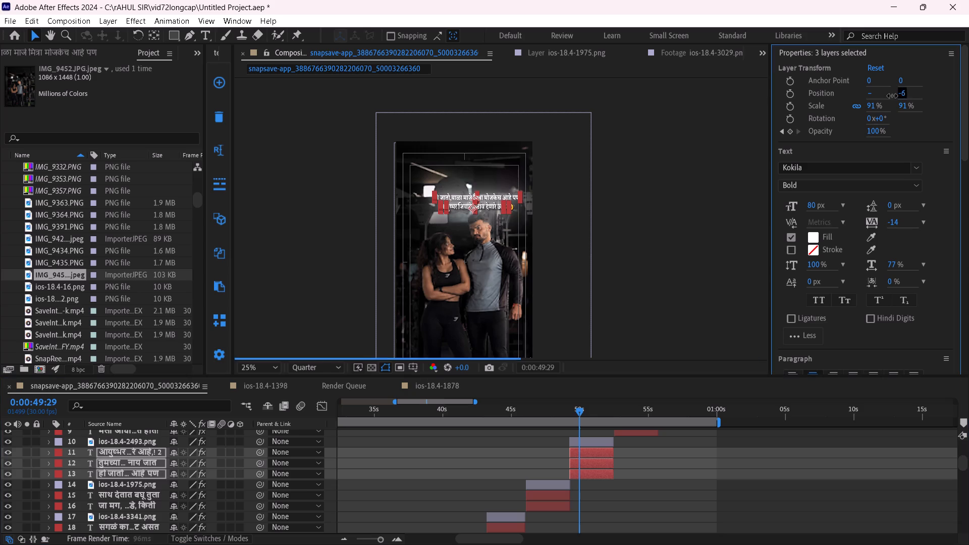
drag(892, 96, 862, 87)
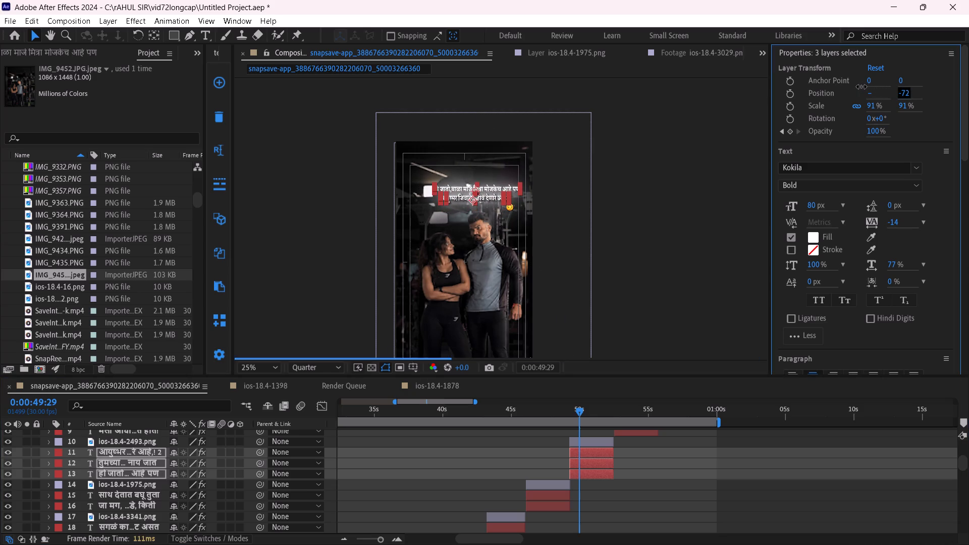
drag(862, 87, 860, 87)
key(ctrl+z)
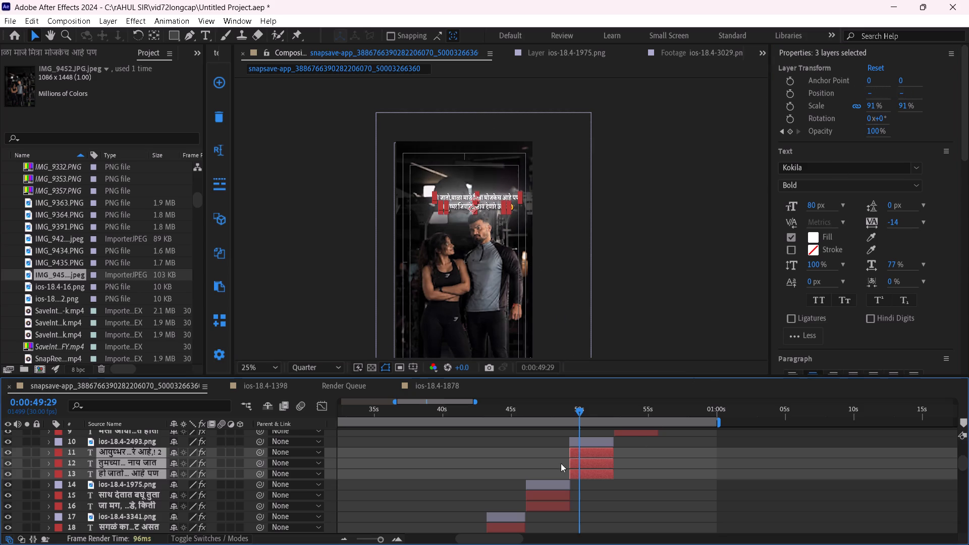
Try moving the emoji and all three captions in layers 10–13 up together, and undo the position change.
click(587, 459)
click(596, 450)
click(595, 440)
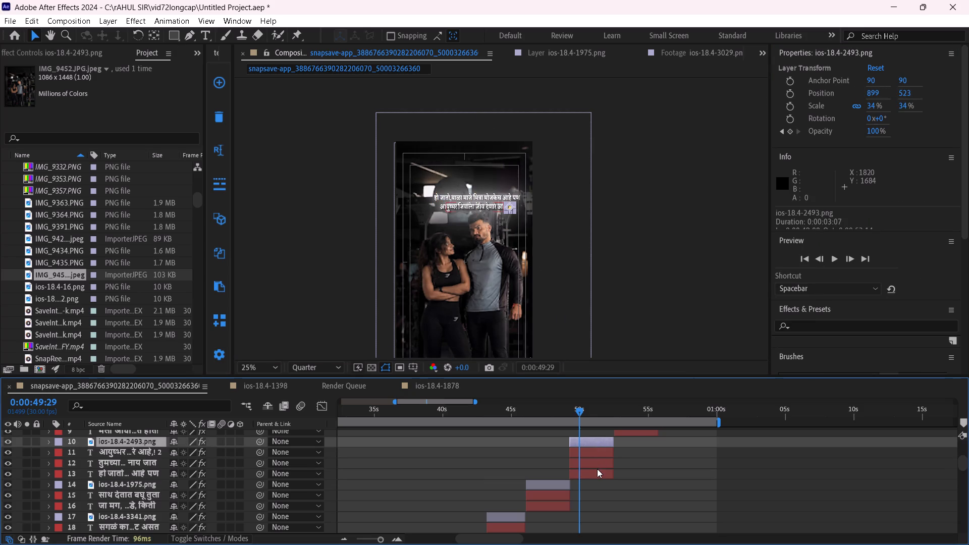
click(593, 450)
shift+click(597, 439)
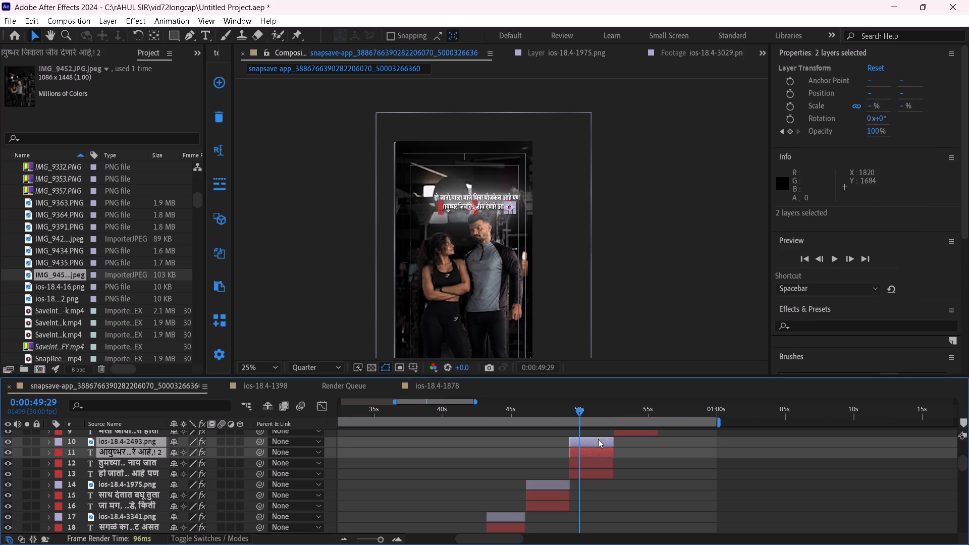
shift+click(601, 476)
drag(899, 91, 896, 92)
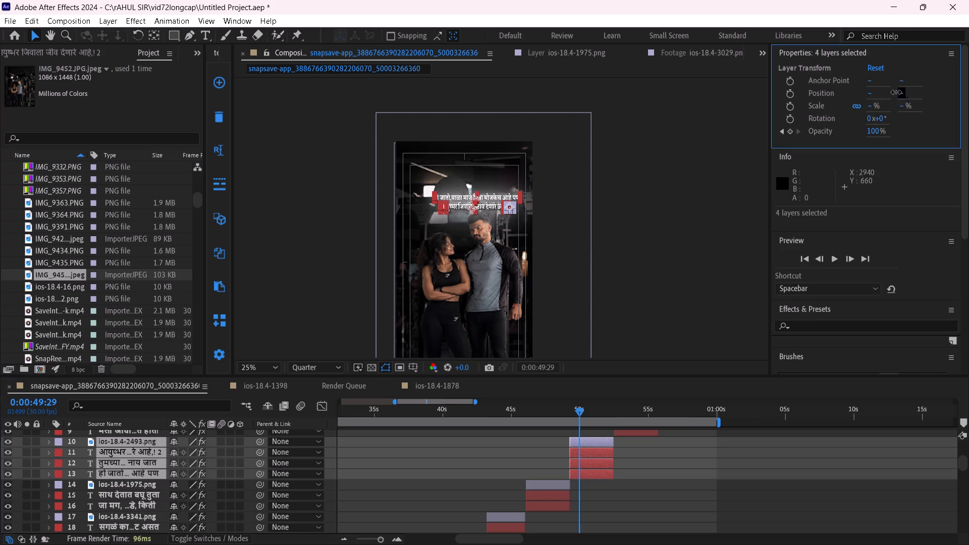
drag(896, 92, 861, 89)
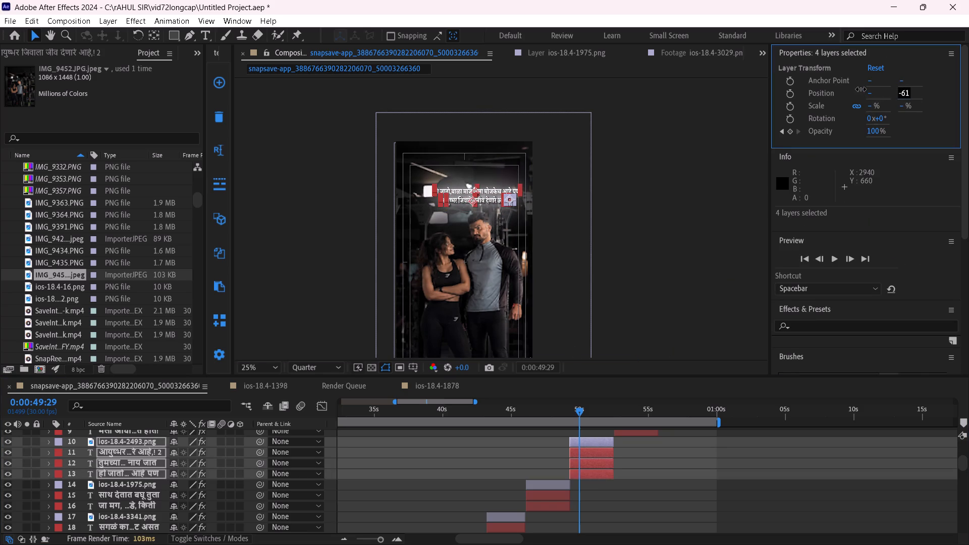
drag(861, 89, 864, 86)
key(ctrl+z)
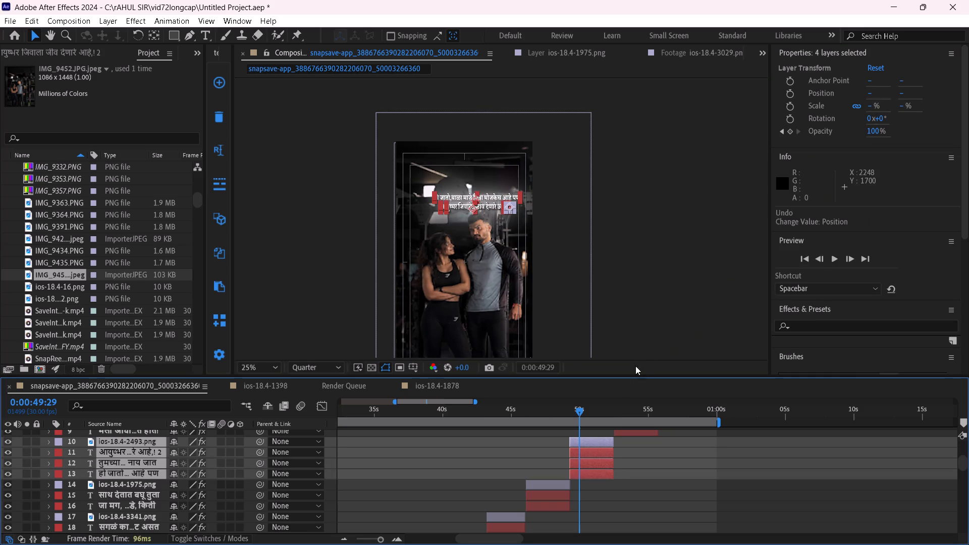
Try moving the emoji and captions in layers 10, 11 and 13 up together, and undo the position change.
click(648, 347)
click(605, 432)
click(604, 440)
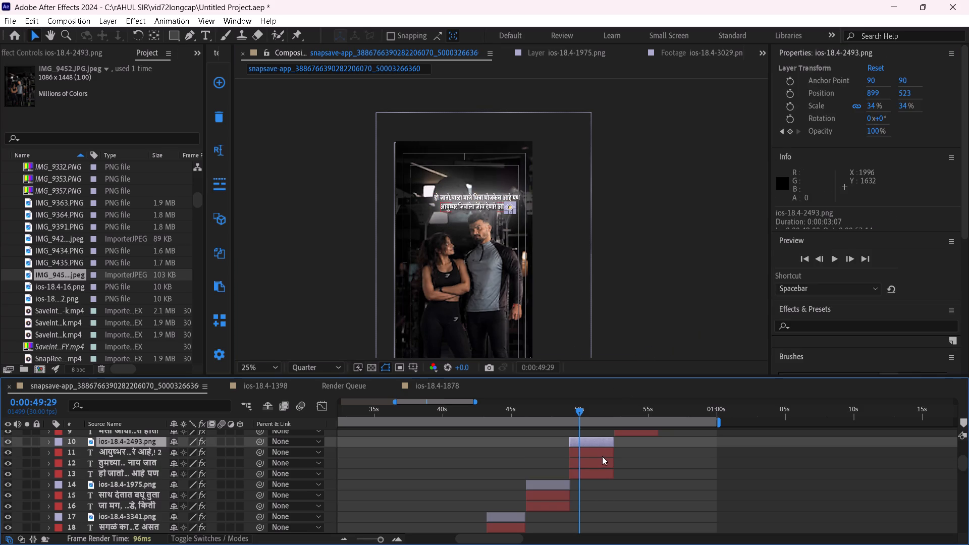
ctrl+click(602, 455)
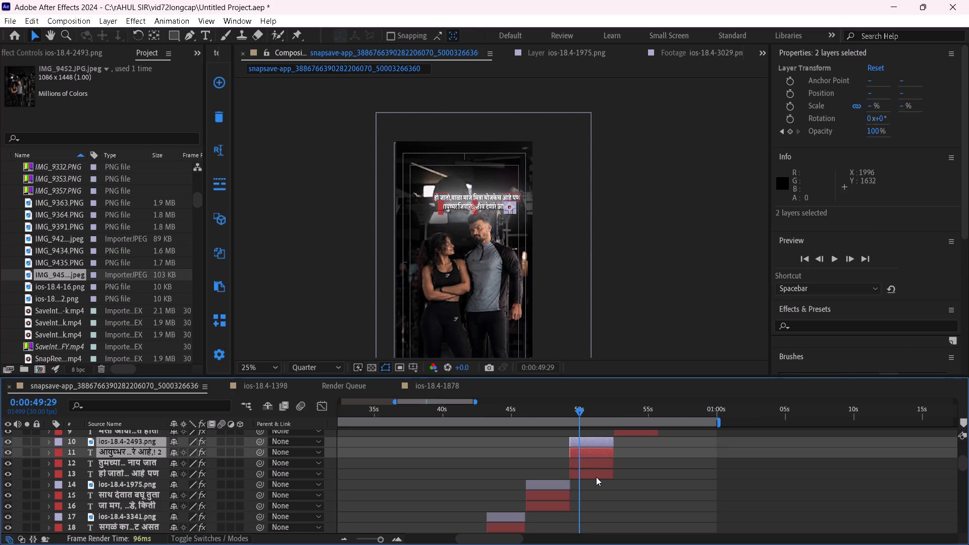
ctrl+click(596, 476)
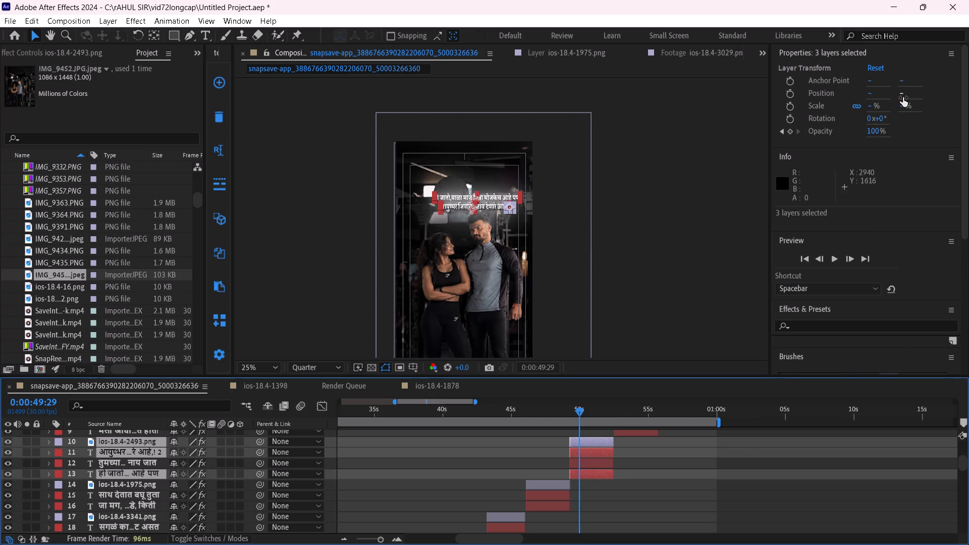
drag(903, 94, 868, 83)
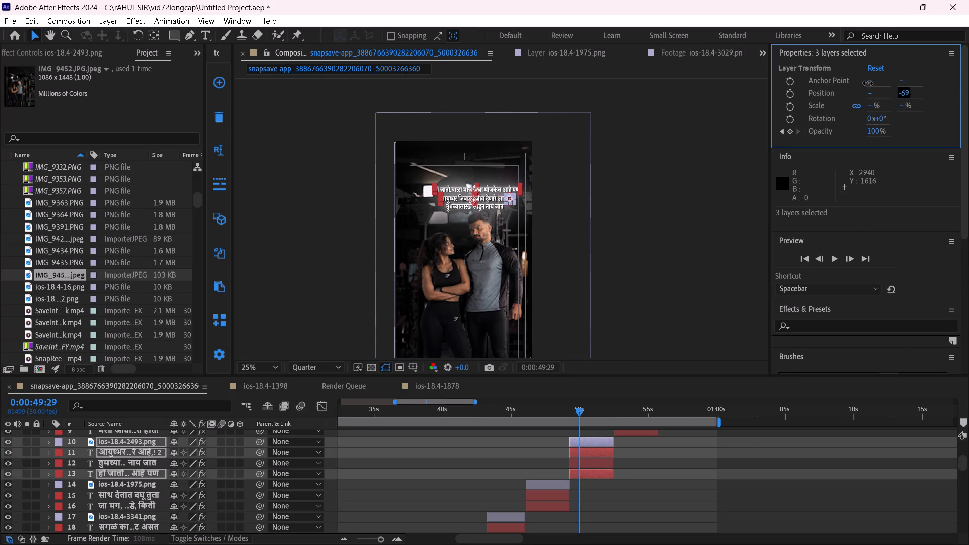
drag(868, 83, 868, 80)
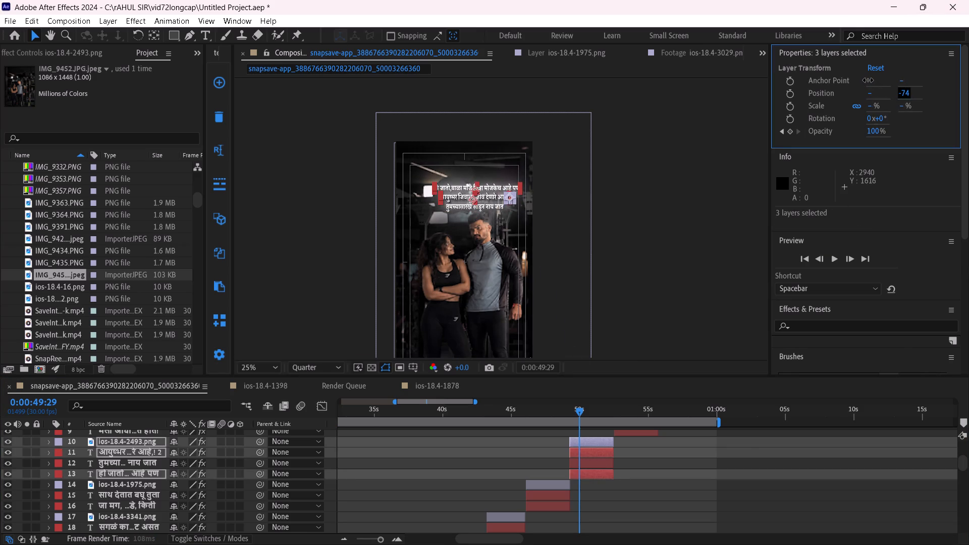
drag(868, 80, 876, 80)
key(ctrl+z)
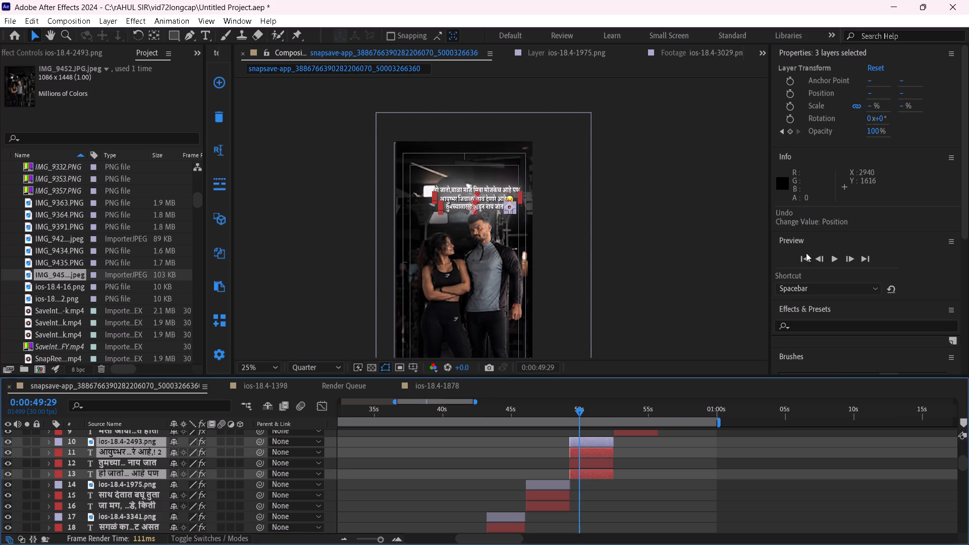
Move the captions in layers 11 and 13 up about 66 px along Y, above the new third line.
click(626, 445)
click(596, 441)
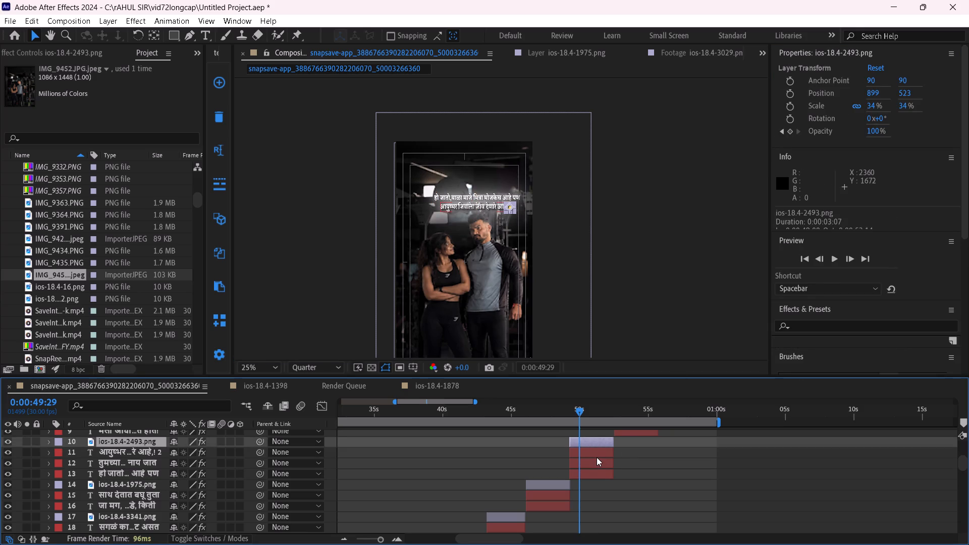
click(596, 454)
ctrl+click(608, 472)
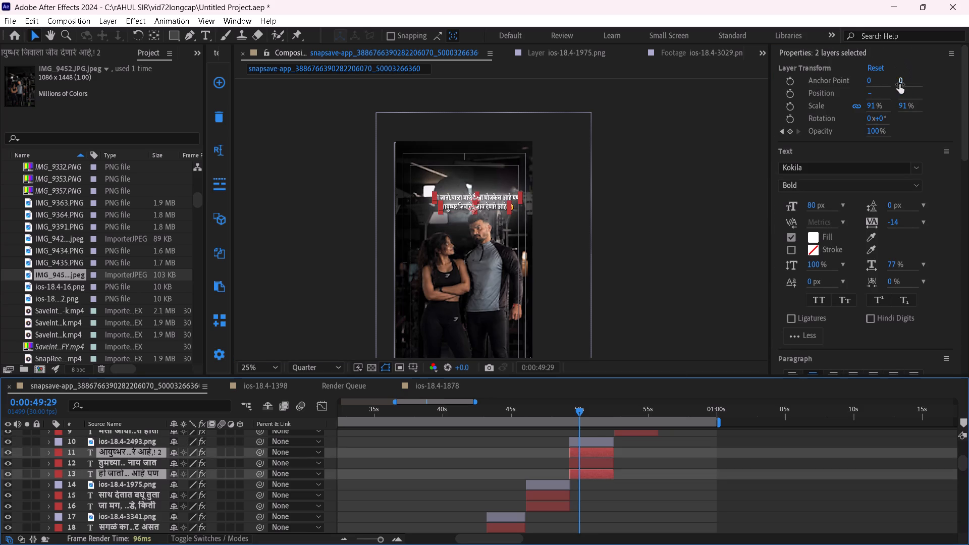
drag(900, 94, 889, 92)
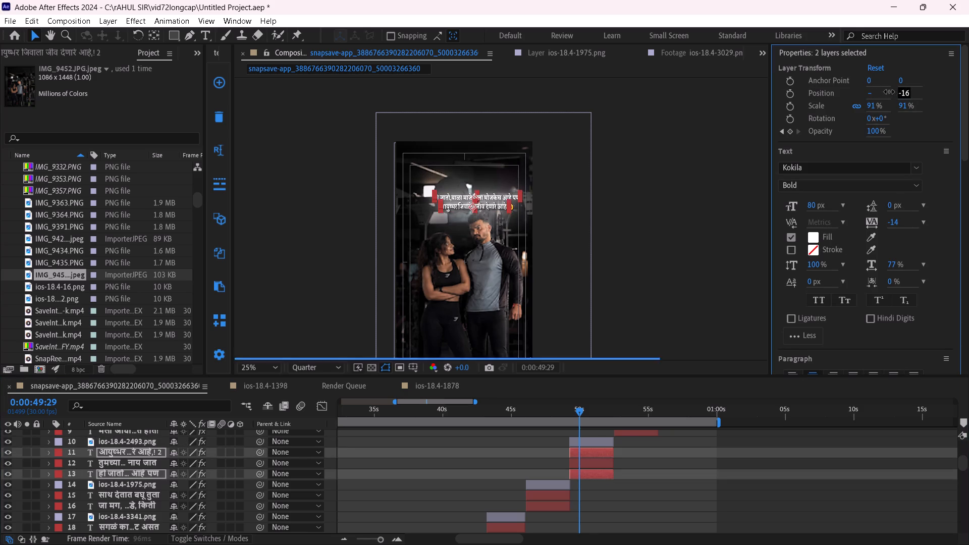
drag(889, 92, 862, 85)
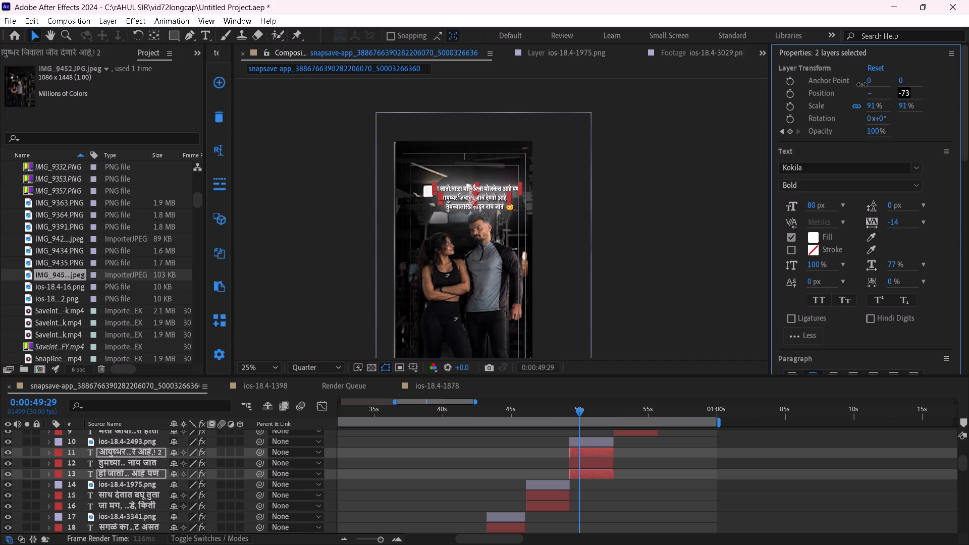
drag(862, 85, 866, 86)
click(669, 228)
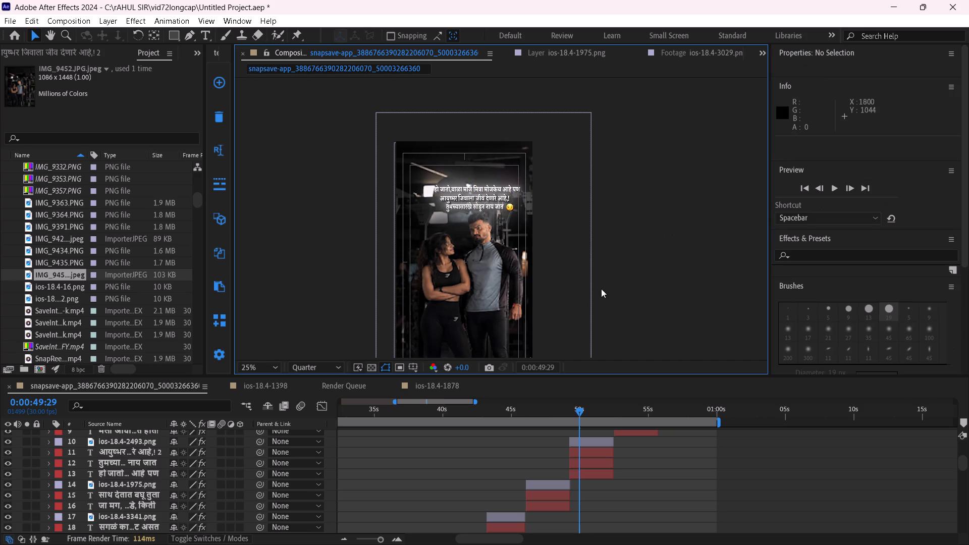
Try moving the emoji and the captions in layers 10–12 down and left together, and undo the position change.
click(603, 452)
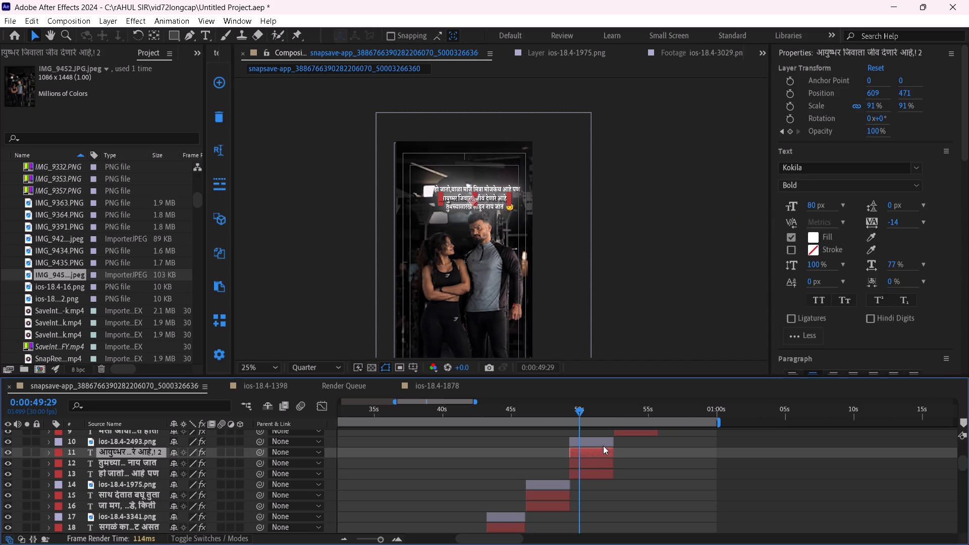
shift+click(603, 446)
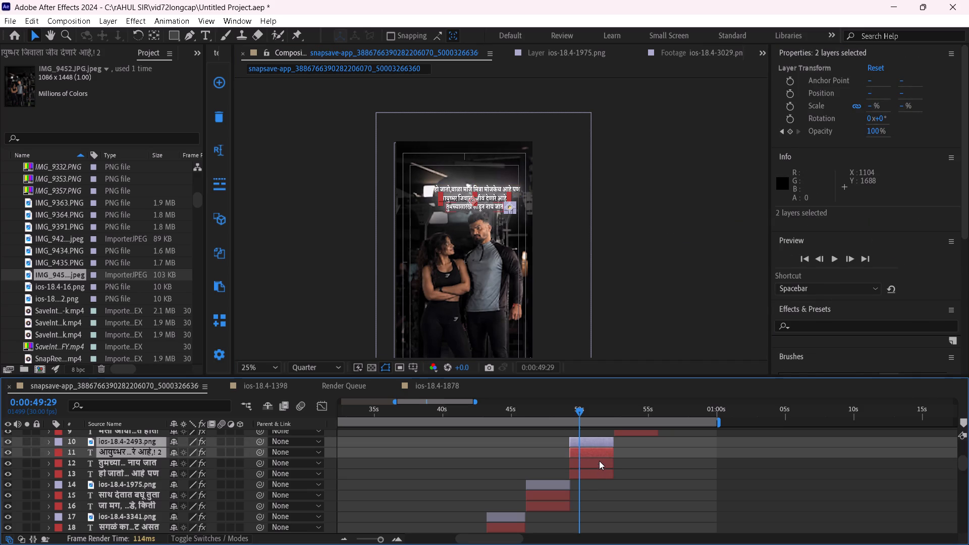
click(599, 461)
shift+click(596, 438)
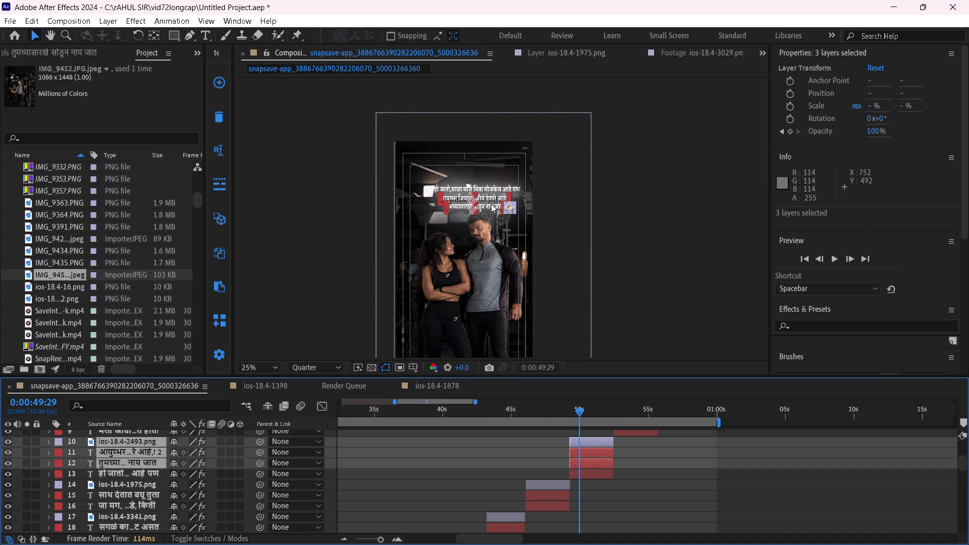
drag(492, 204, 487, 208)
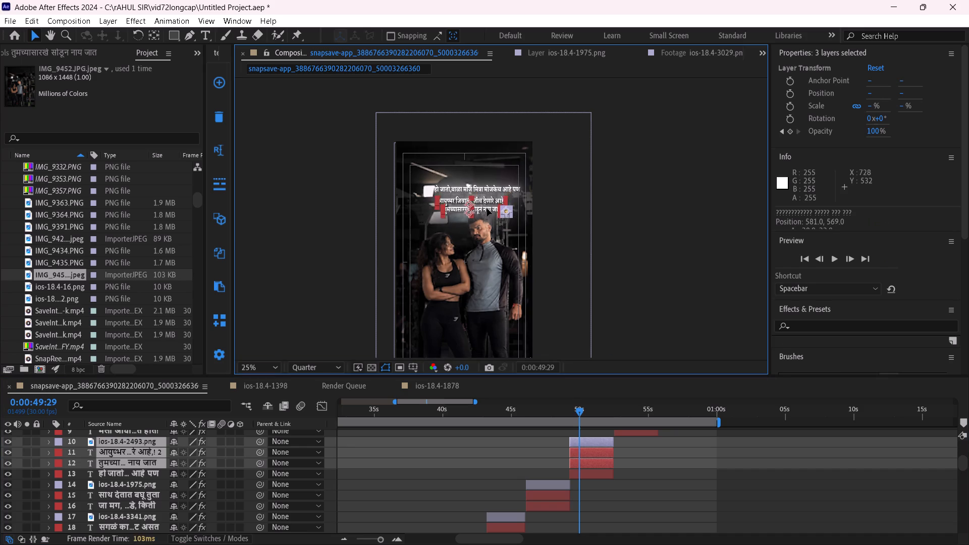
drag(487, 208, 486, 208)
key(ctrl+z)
Move the emoji in layer 10 and the third caption line in layer 12 together about 28 px left and 8 px down.
click(596, 442)
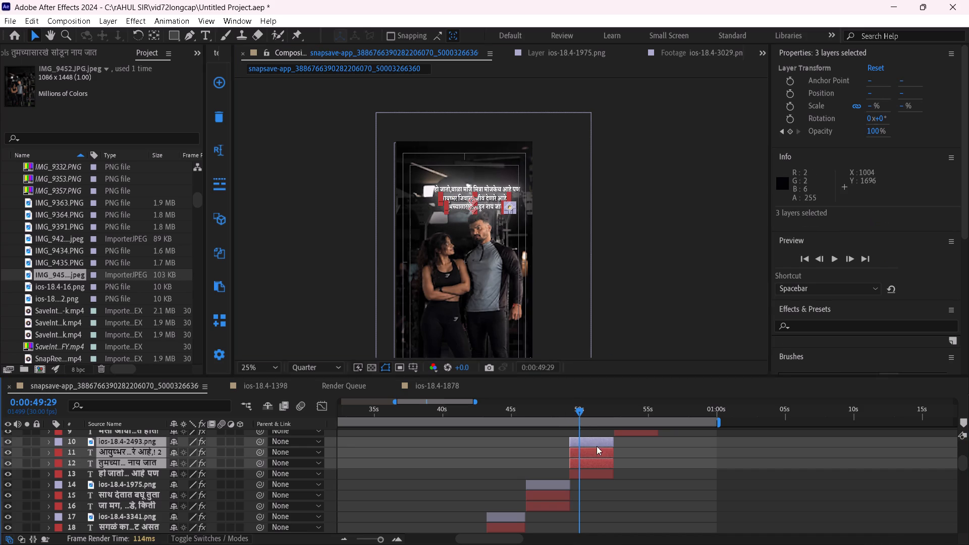
click(626, 451)
click(616, 444)
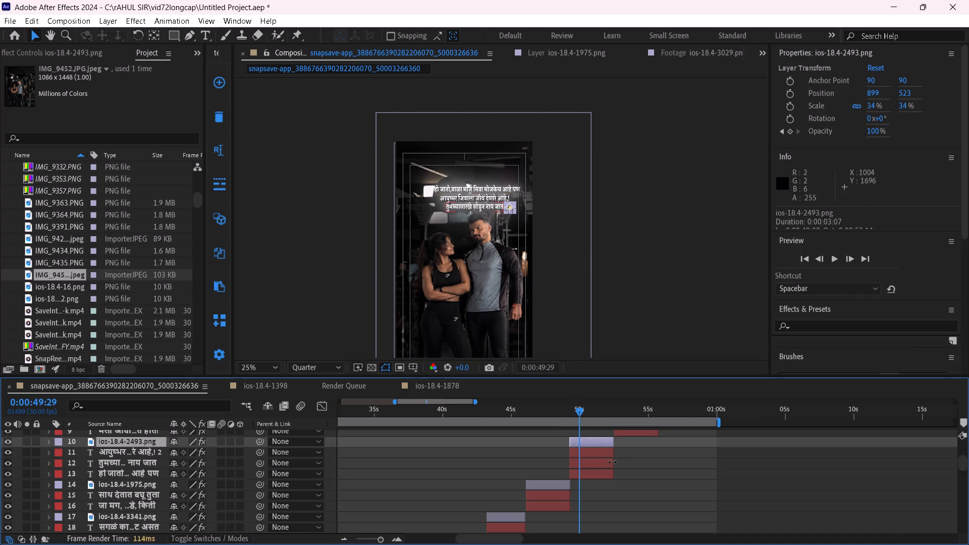
ctrl+click(612, 465)
click(490, 205)
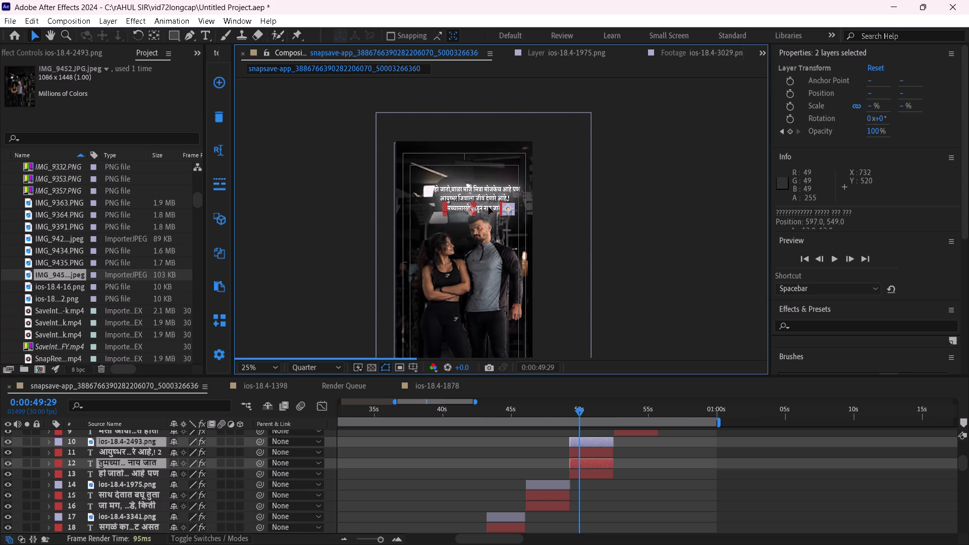
click(615, 241)
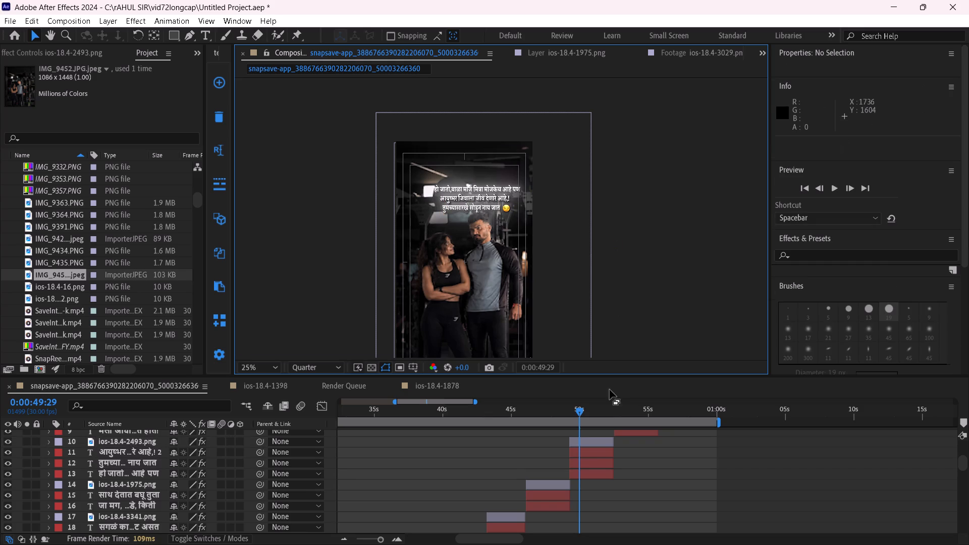
Nudge the emoji in layer 10 slightly left along X, closer to the end of the third caption line.
click(596, 446)
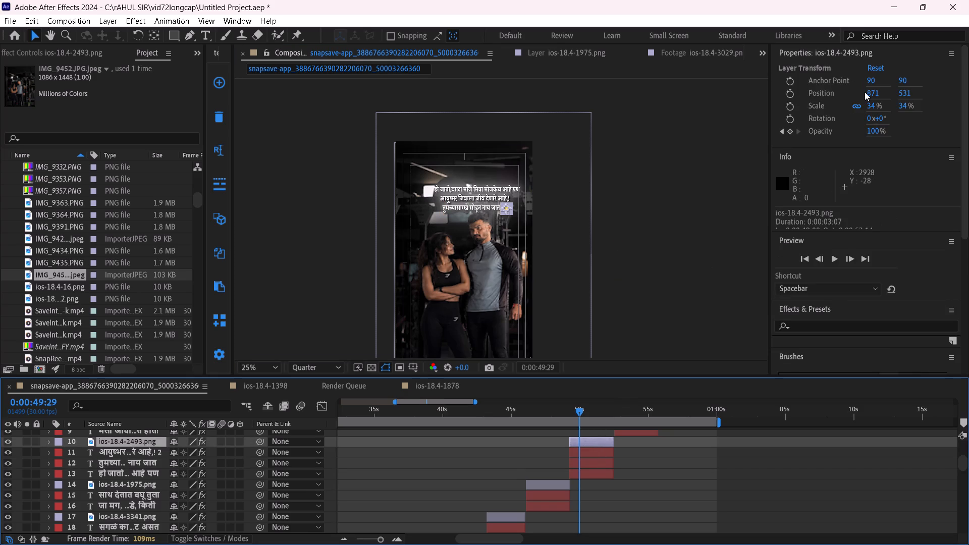
drag(872, 90, 863, 86)
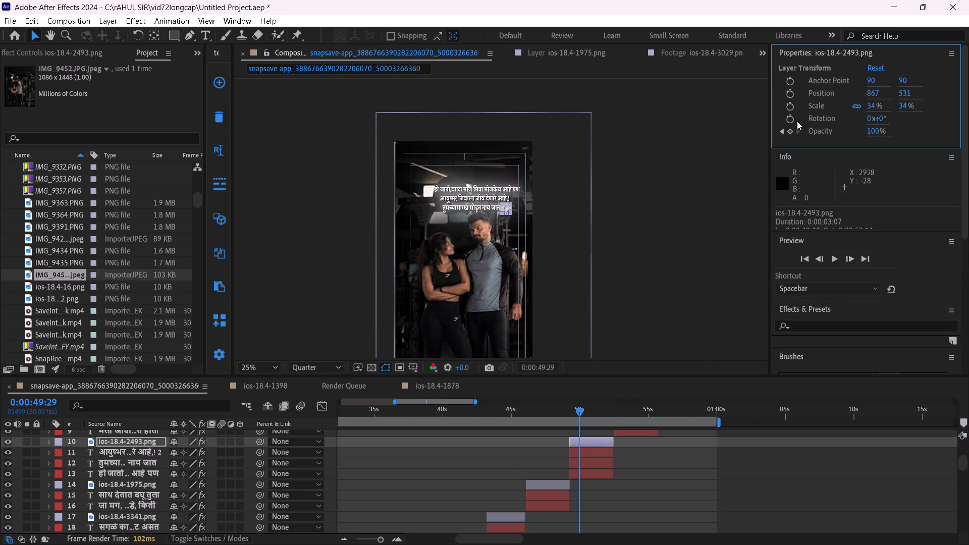
click(655, 223)
click(612, 440)
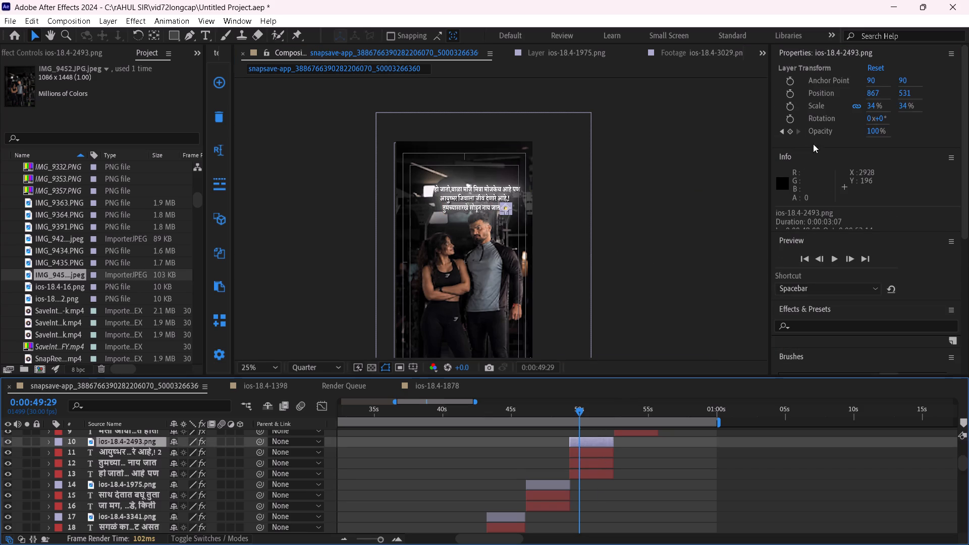
drag(873, 93, 867, 97)
click(616, 244)
Move the emoji and all three captions in layers 10–13 together about 28 px right and 16 px up.
click(613, 446)
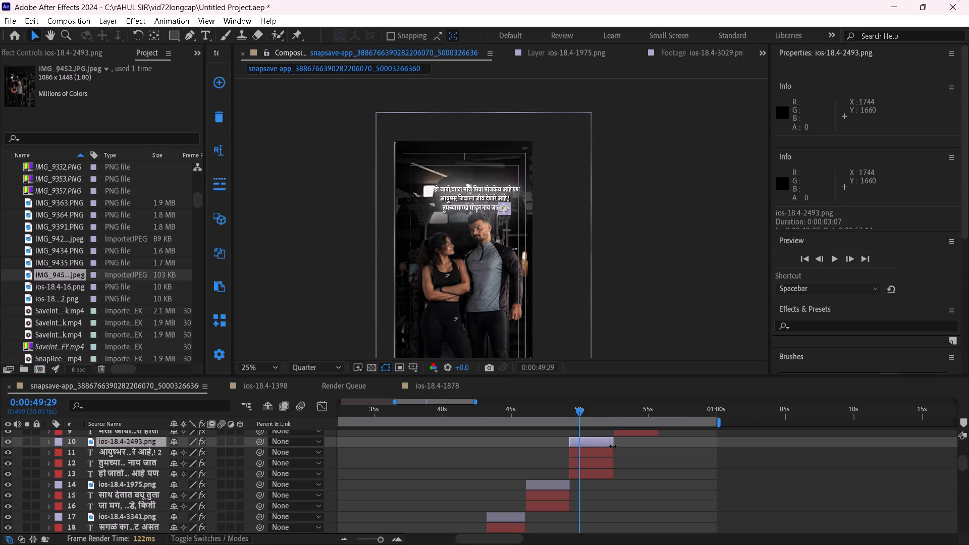
shift+click(598, 475)
click(486, 206)
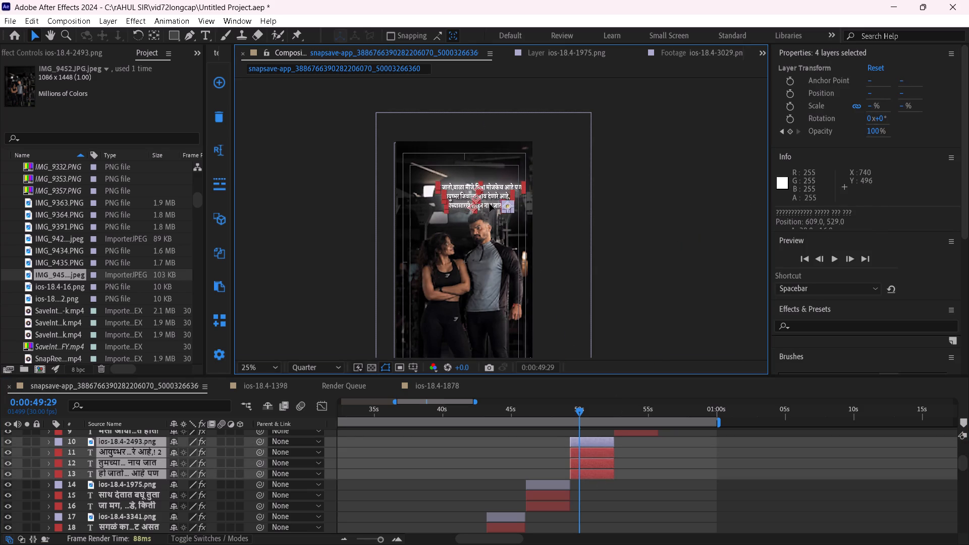
click(631, 200)
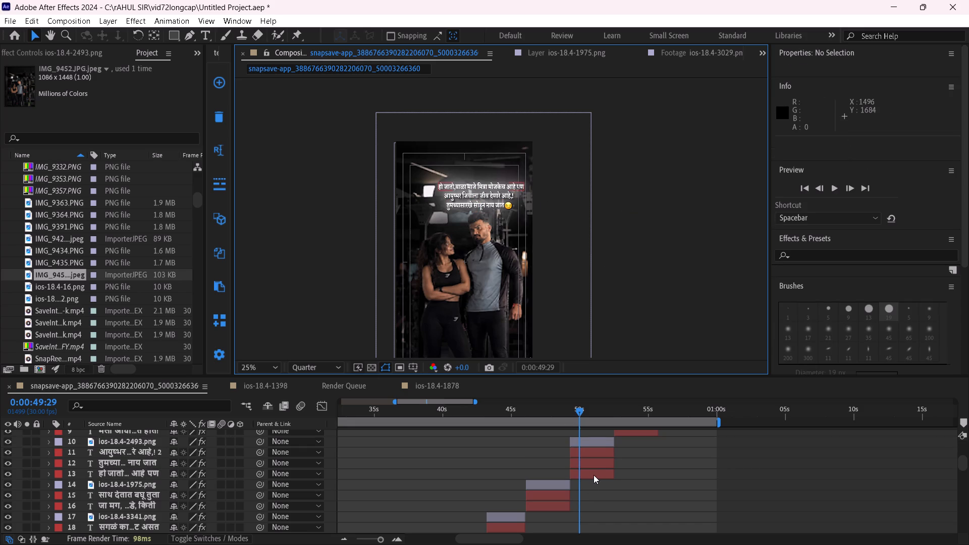
Shift the first caption line in layer 13 left to an X position of about 650.
click(606, 472)
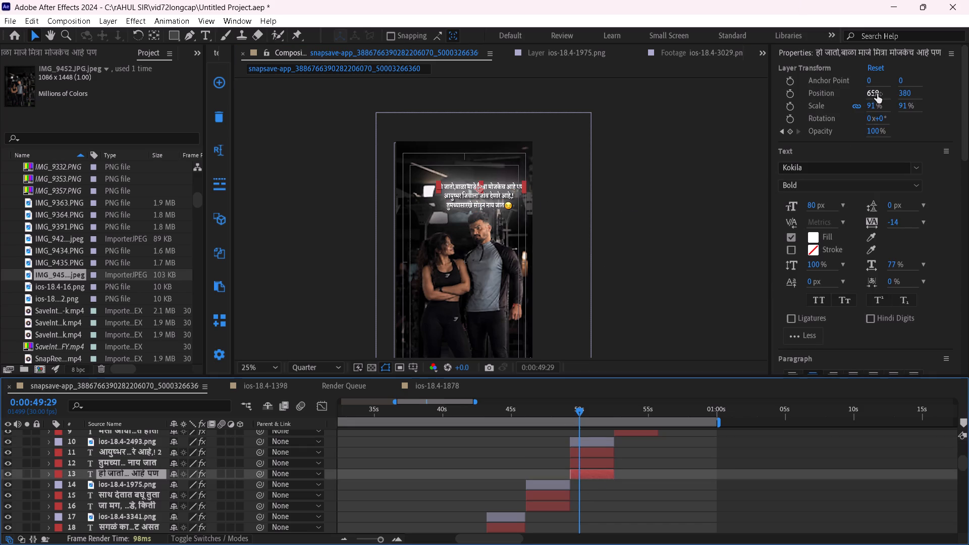
drag(877, 94, 867, 93)
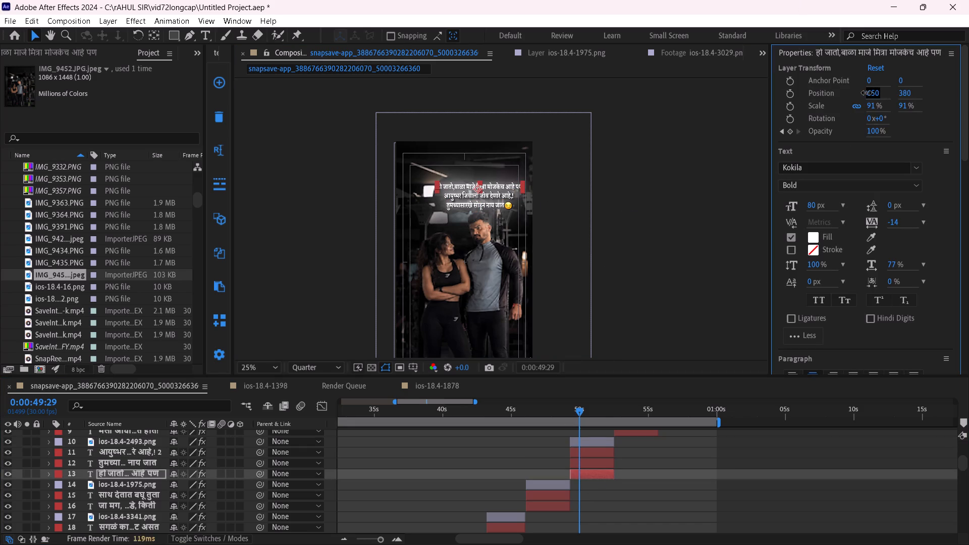
drag(867, 93, 863, 92)
click(664, 185)
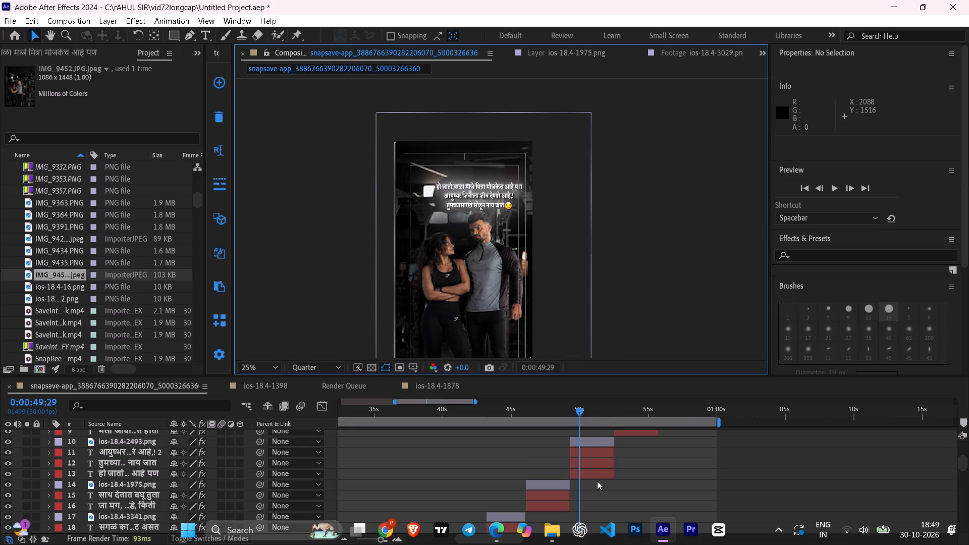
Move the playhead forward to 0:00:53:02, over the next caption group.
drag(587, 414, 605, 426)
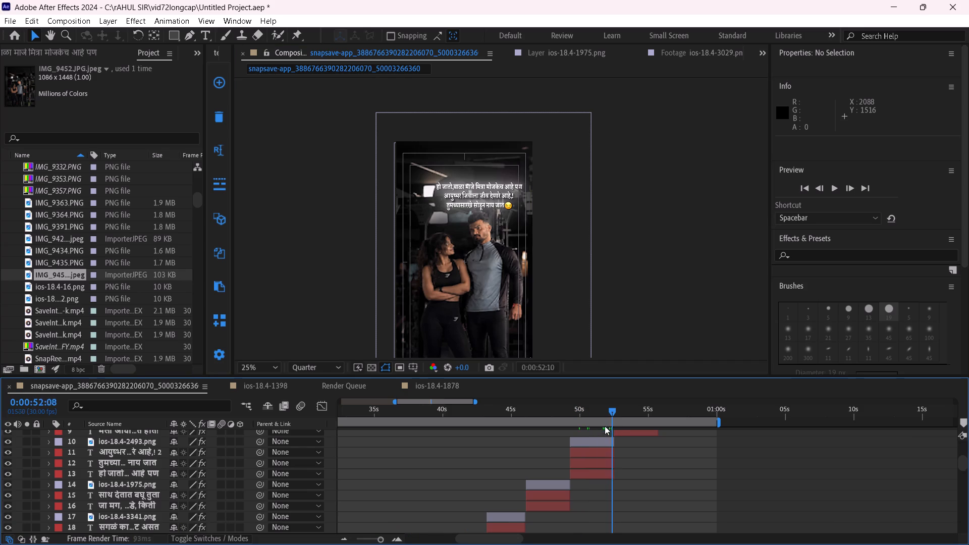
drag(605, 426, 631, 446)
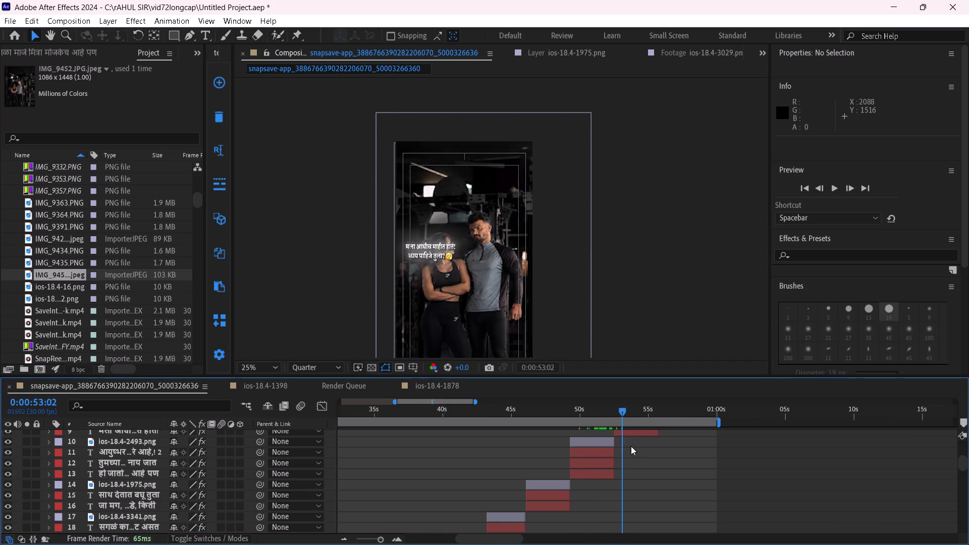
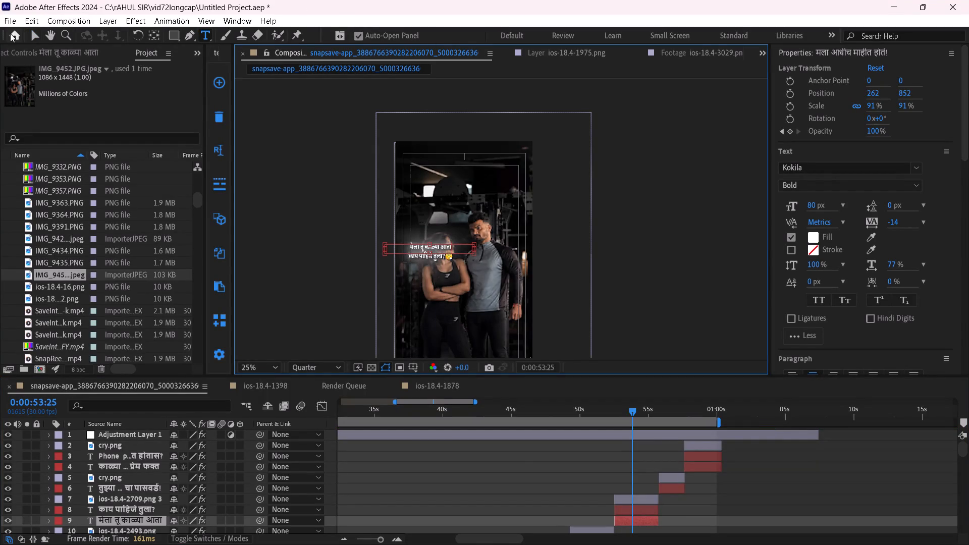
Leave text editing of the first caption line in layer 9 and switch to the Selection tool.
click(30, 38)
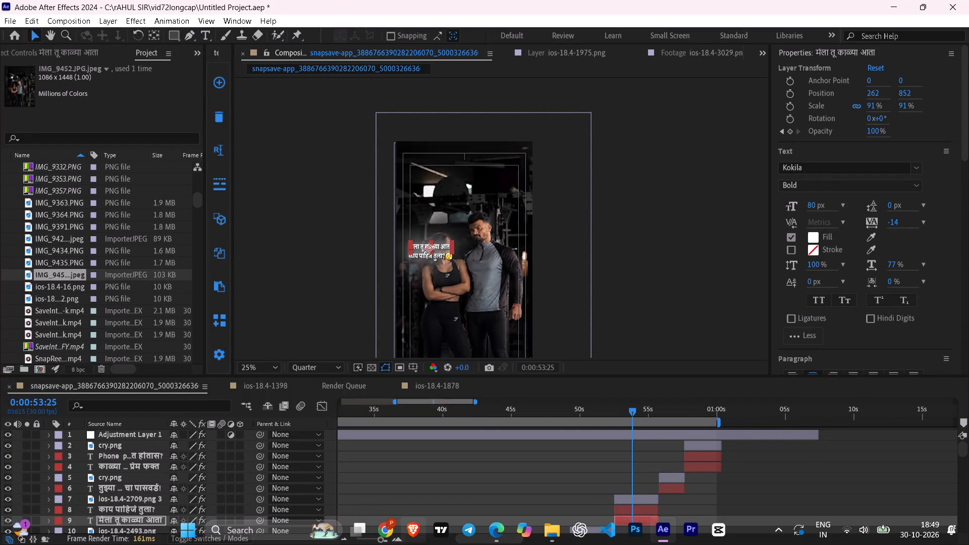
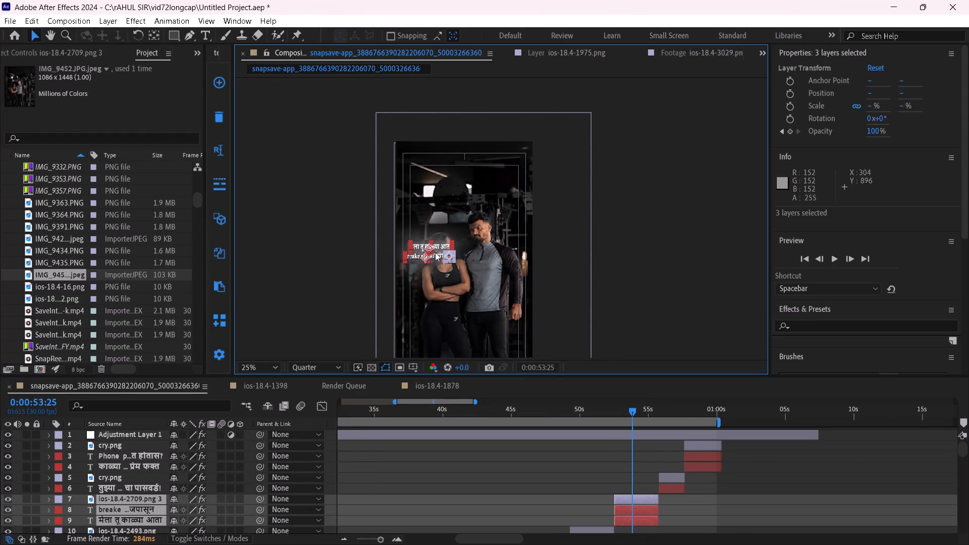
Move the two caption lines and emoji of layers 7–9 together up to just above the woman's head.
drag(435, 252, 442, 235)
key(ctrl+z)
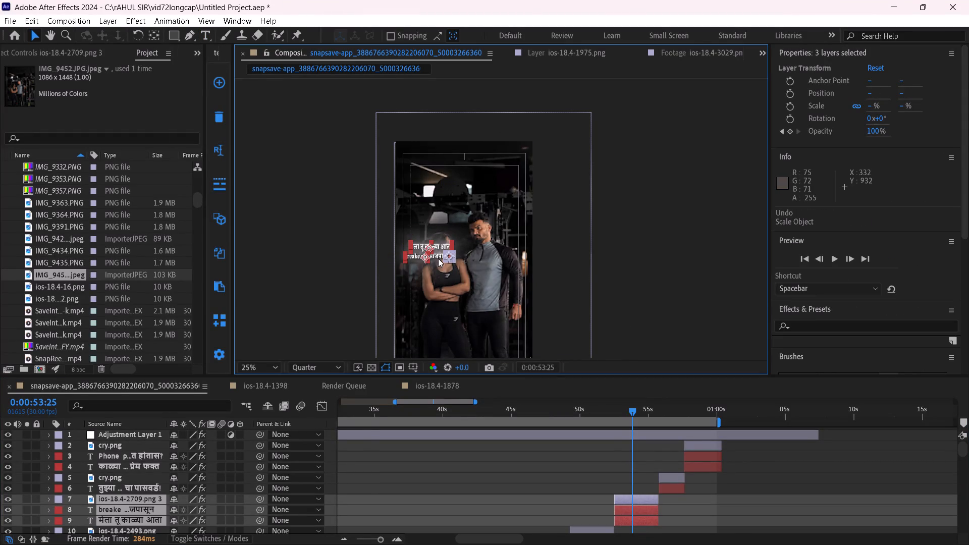
drag(439, 258, 443, 228)
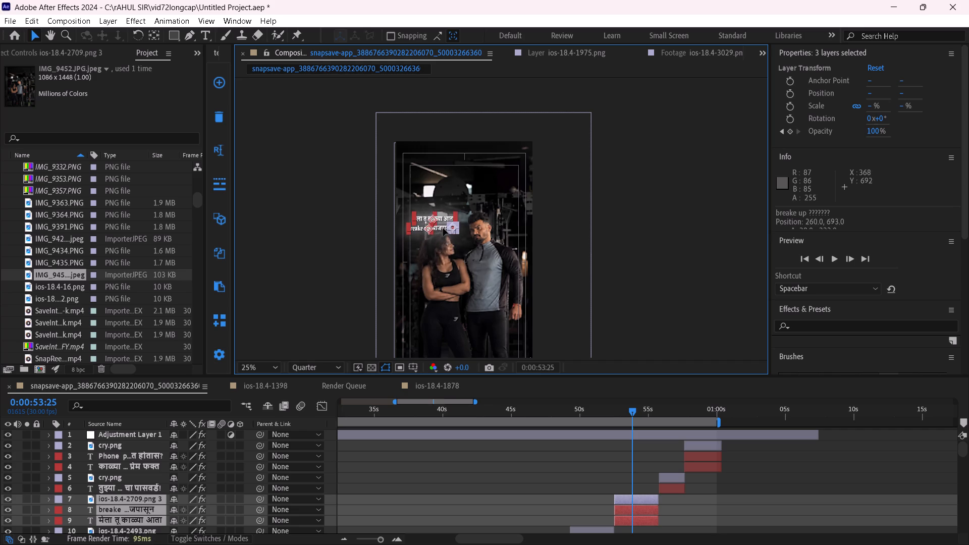
drag(443, 228, 446, 229)
click(669, 241)
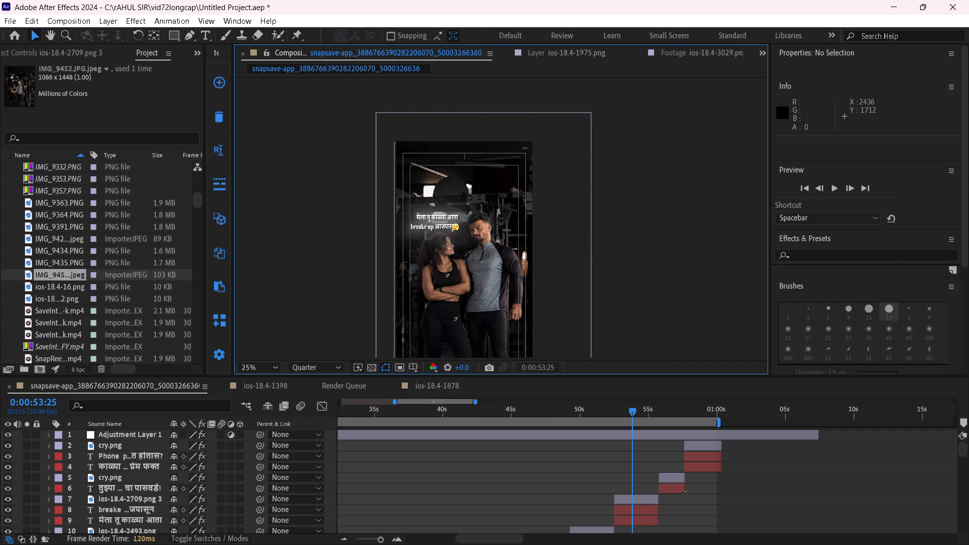
Shift the ios-18.4-2709.png emoji in layer 7 to X position 518, just past the end of the second caption line.
click(652, 498)
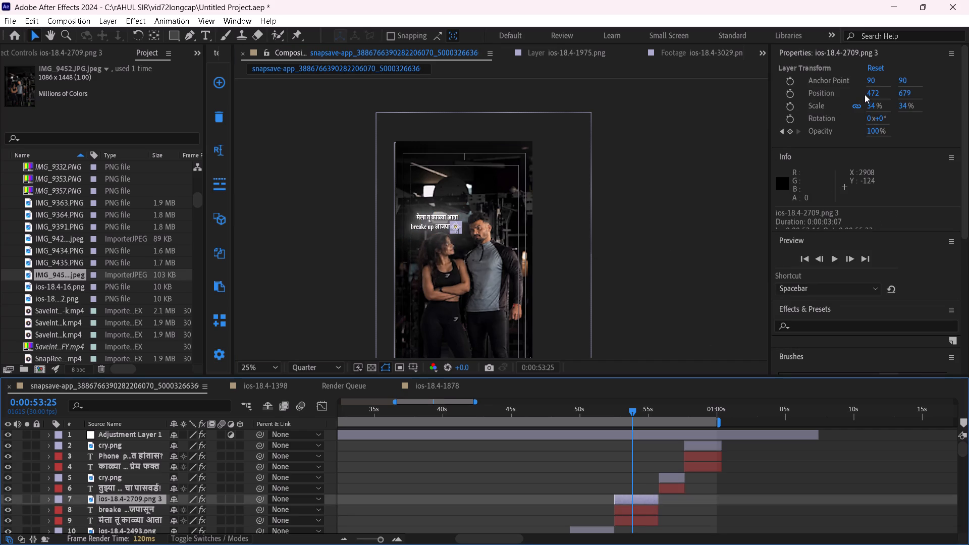
drag(871, 93, 901, 92)
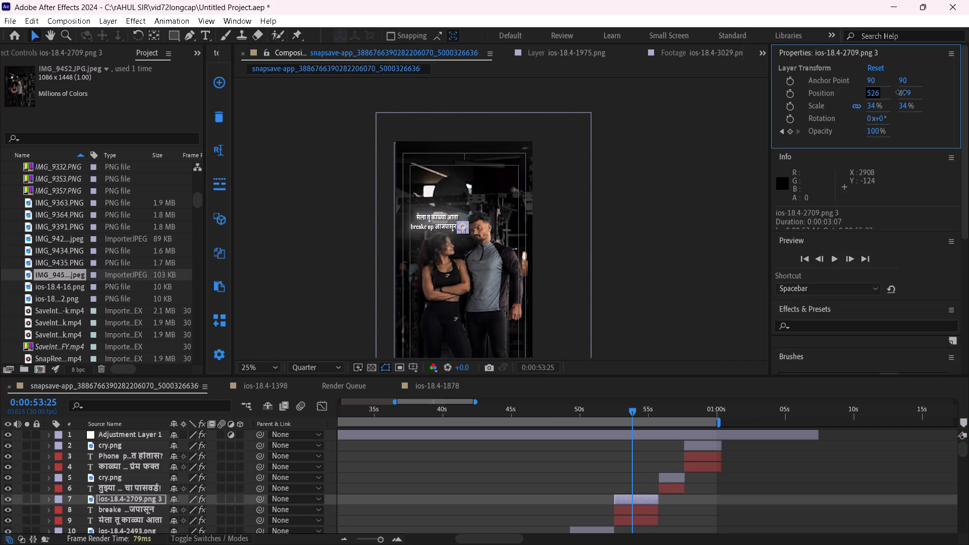
drag(901, 92, 902, 91)
click(658, 245)
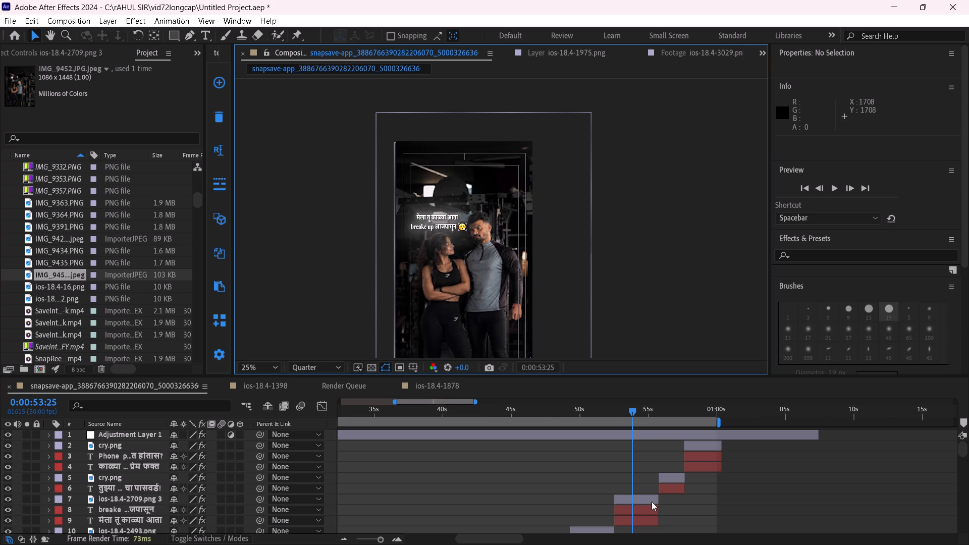
click(652, 502)
drag(873, 92, 868, 94)
click(665, 249)
Move layers 2 through 6, the remaining captions and cry emojis, 5 seconds 2 frames later on the timeline.
click(667, 491)
shift+click(711, 442)
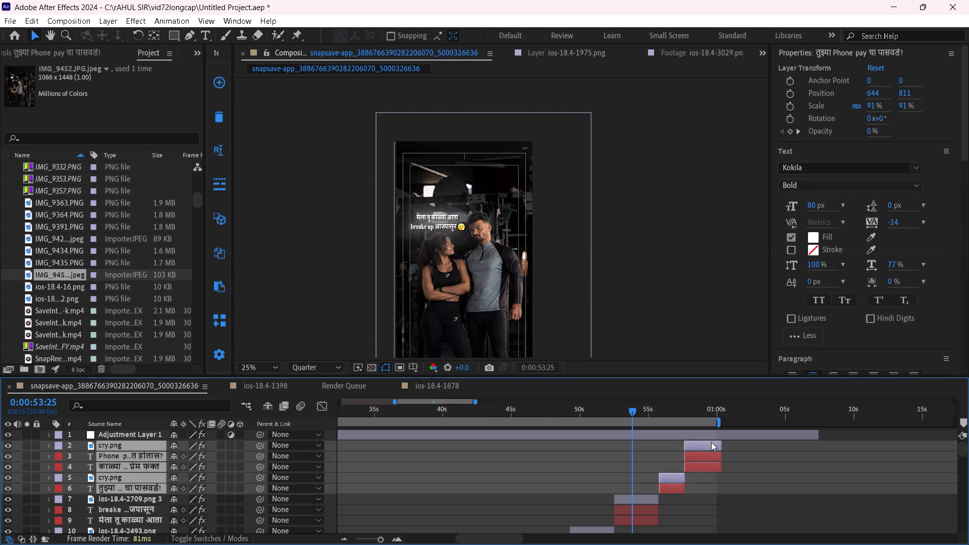
drag(696, 459, 766, 461)
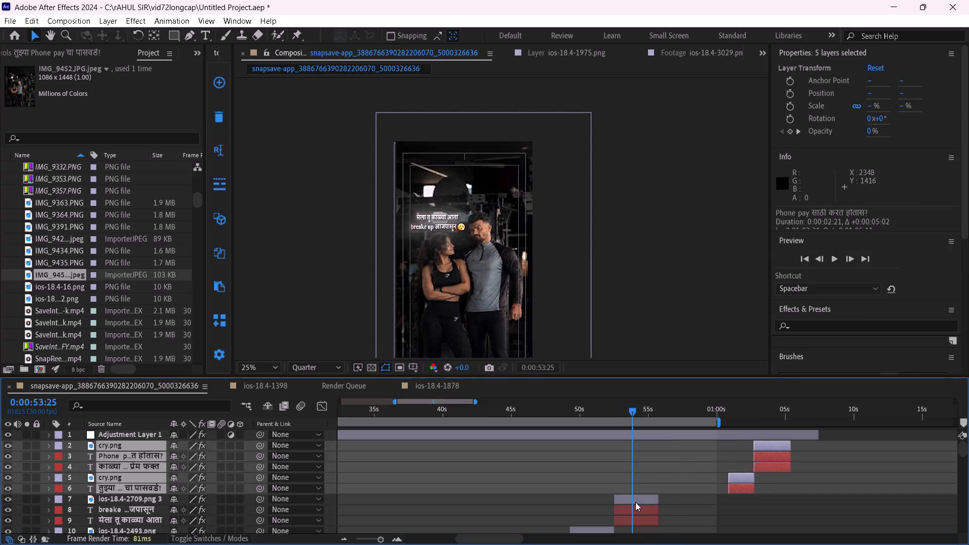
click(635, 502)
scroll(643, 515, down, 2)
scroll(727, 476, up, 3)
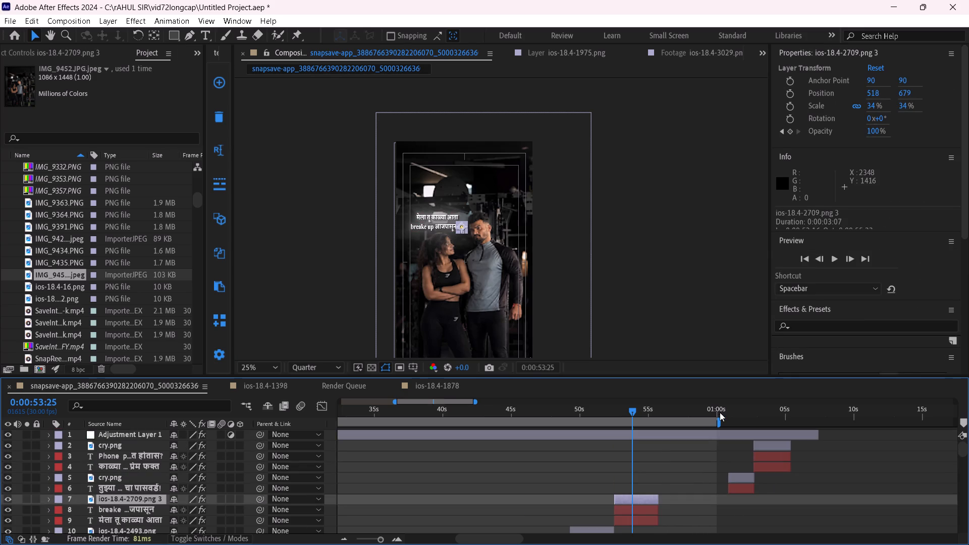
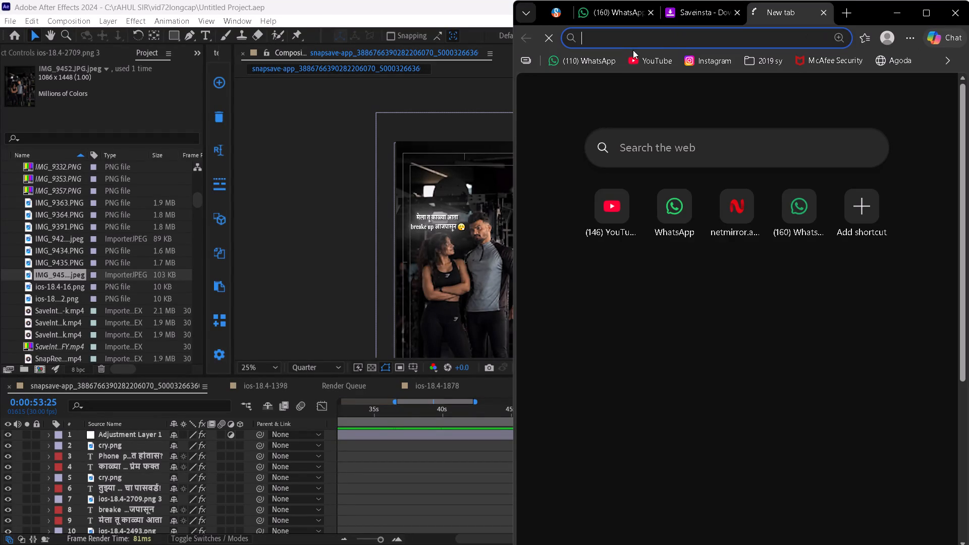
Open YouTube in the new browser tab and download the video of the already entered Instagram reel link from Saveinsta.
click(637, 64)
click(697, 15)
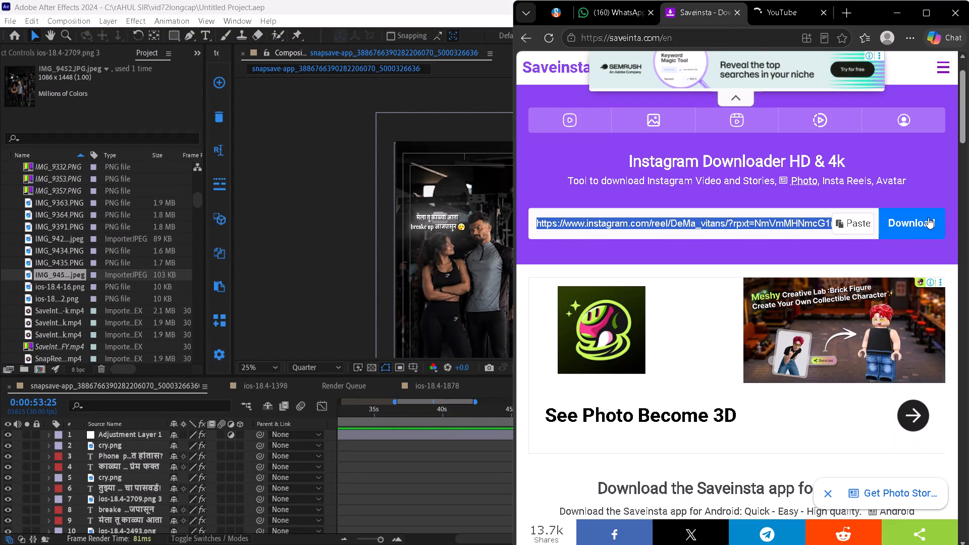
click(928, 217)
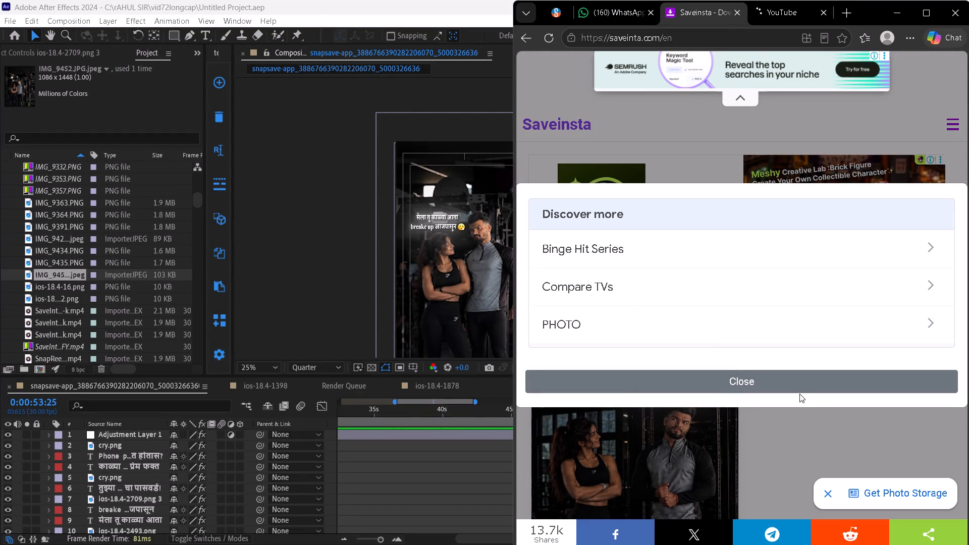
click(799, 389)
scroll(736, 406, down, 3)
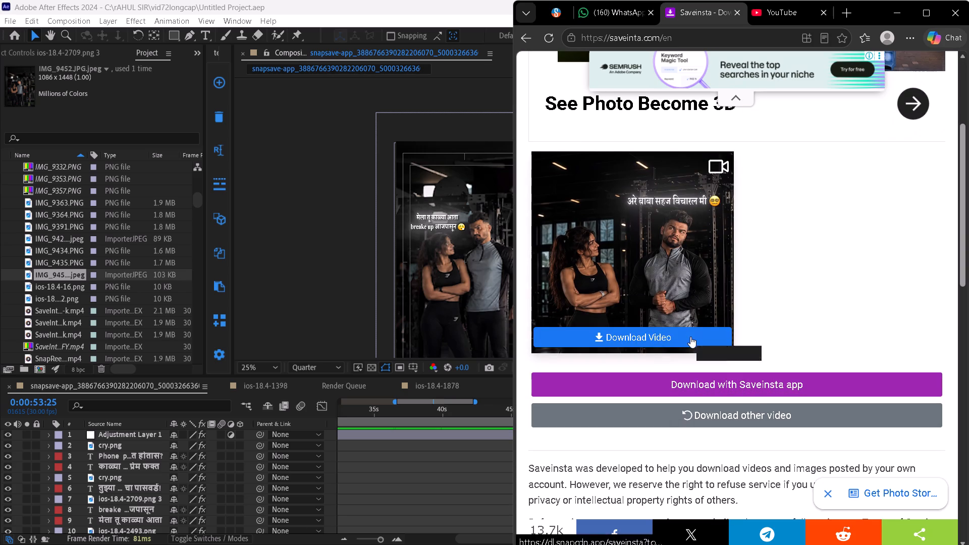
click(690, 337)
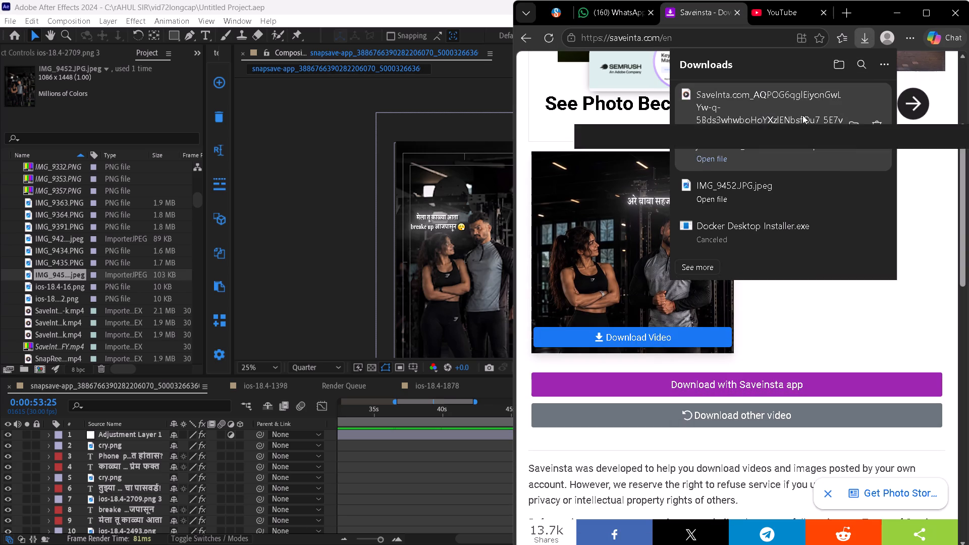
Import the newly downloaded SaveInta.com video into the After Effects project.
drag(802, 115, 142, 281)
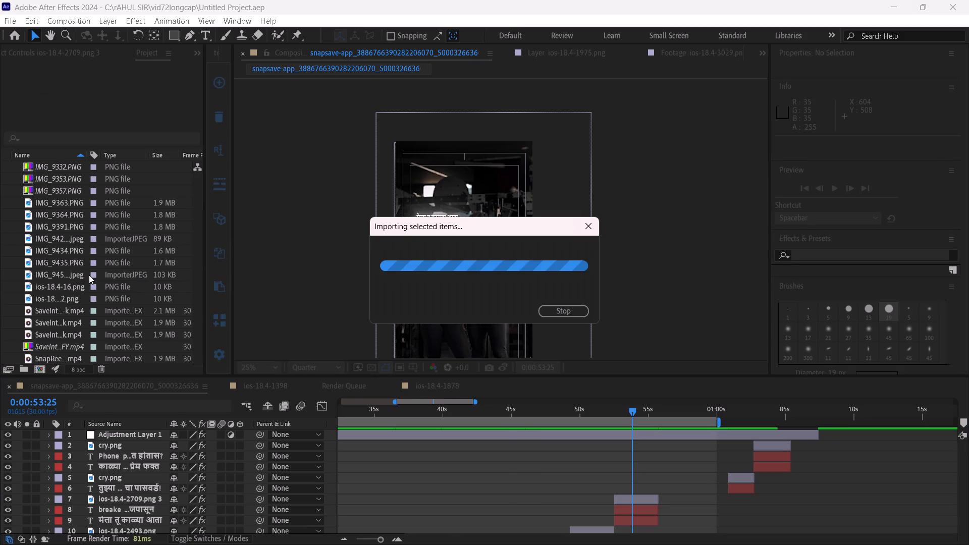
Return the playhead to 0:00:00:00 and add the imported SaveInta video as the bottom layer, below the existing SaveInta video layer.
scroll(57, 323, down, 3)
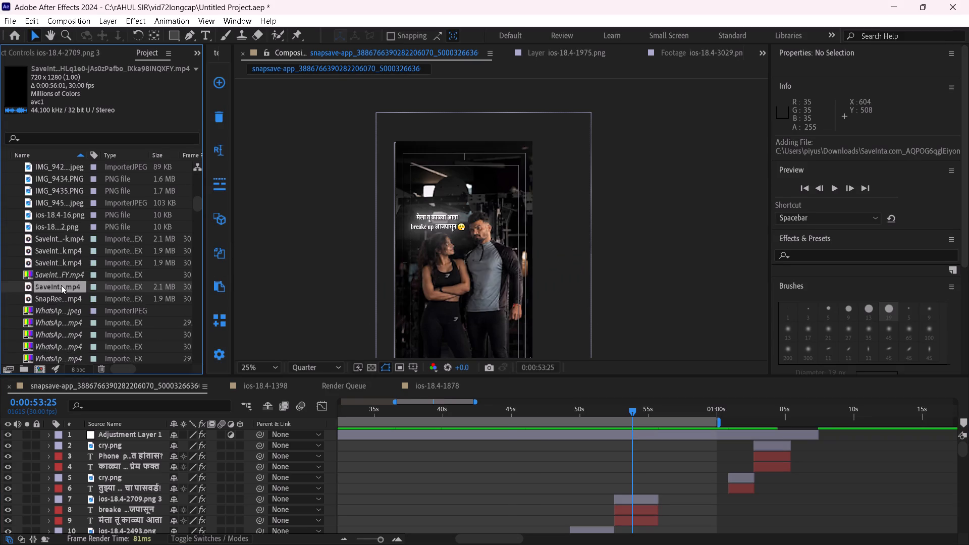
scroll(505, 465, down, 20)
scroll(505, 465, down, 1)
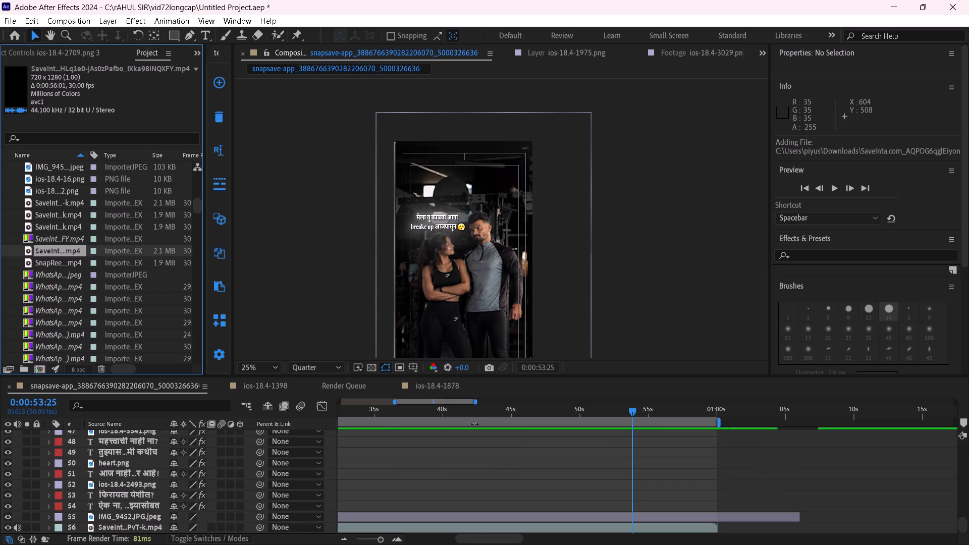
drag(472, 412, 233, 521)
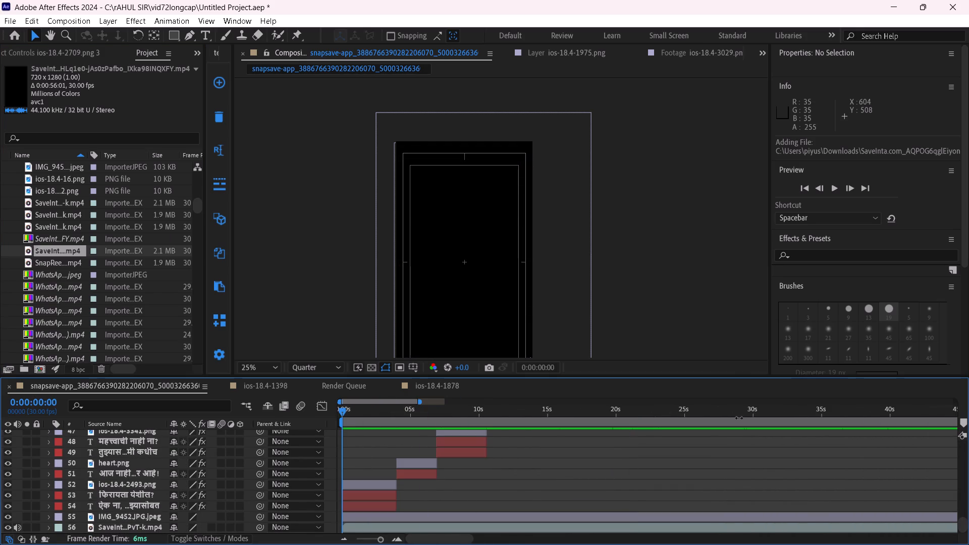
drag(43, 251, 43, 252)
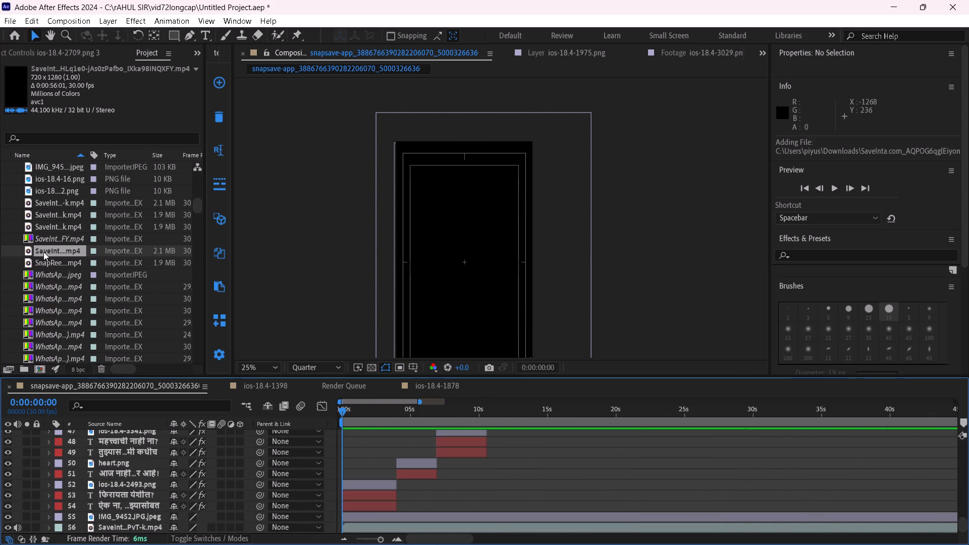
drag(43, 252, 201, 528)
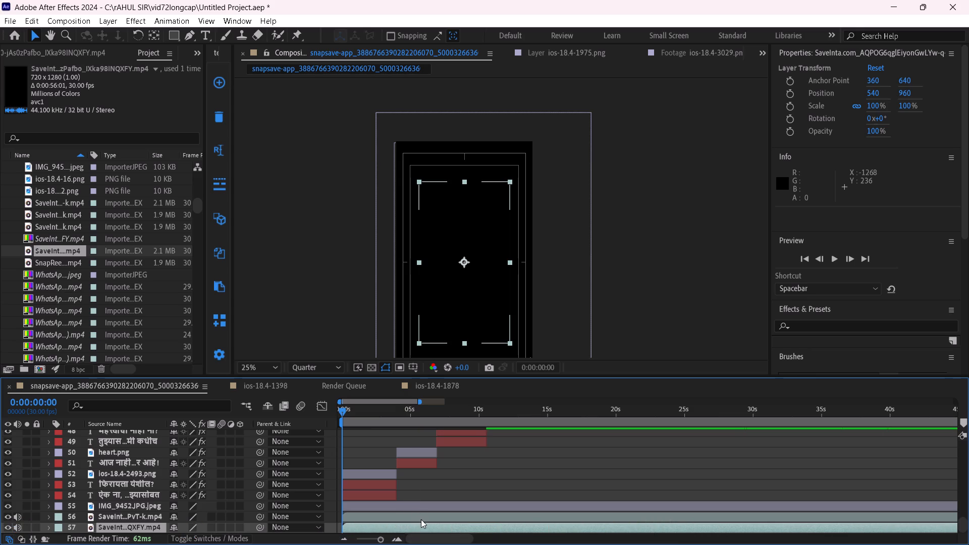
Delete the SaveInt…PvT-k.mp4 video layer, layer 56, from the composition.
click(423, 521)
key(BackSpace)
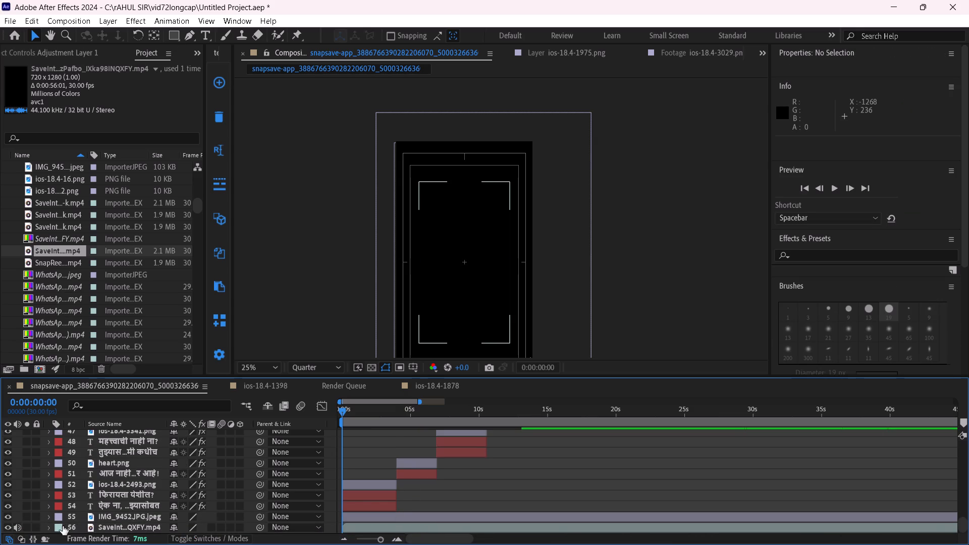
Set the opacity of the SaveInt…QXFY.mp4 video layer at the bottom of the composition to 0%.
click(48, 529)
scroll(52, 516, down, 4)
click(56, 521)
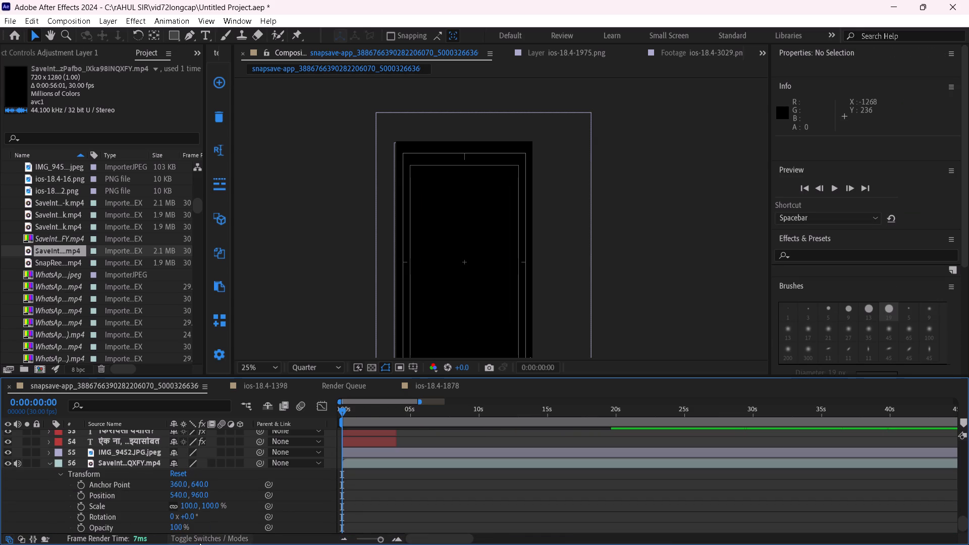
drag(173, 523, 88, 508)
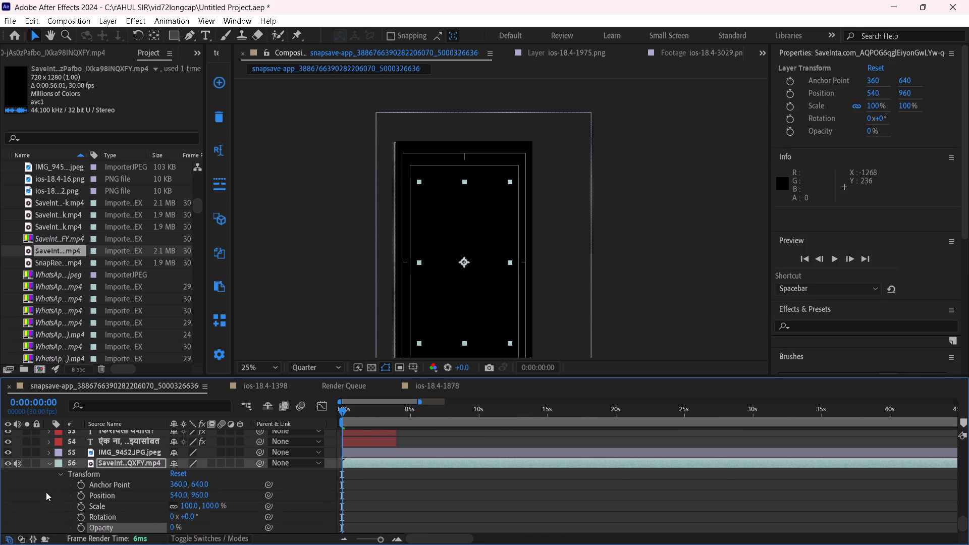
click(50, 464)
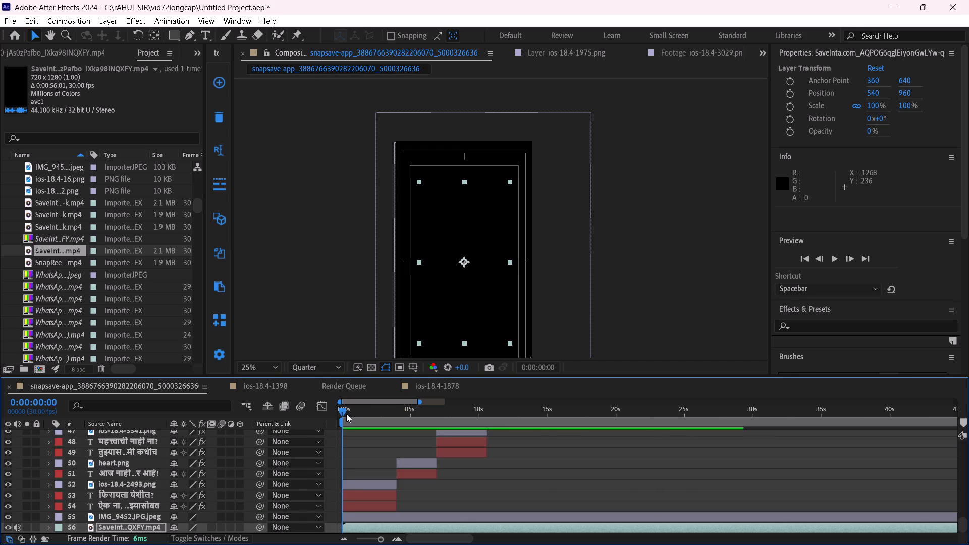
Find the end of the SaveInt…QXFY.mp4 layer and set the work area to end there, at 0:00:55:28.
drag(346, 413, 919, 493)
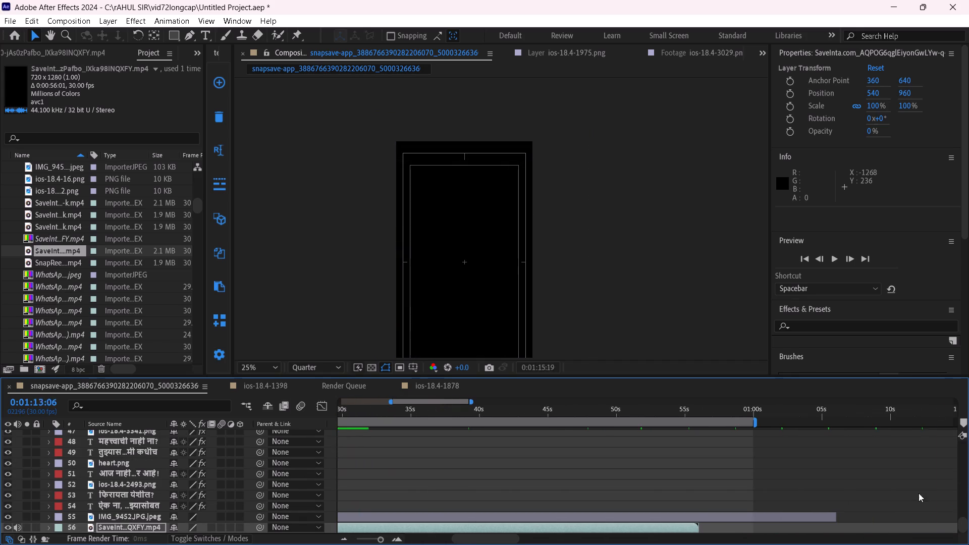
drag(919, 493, 698, 526)
scroll(696, 517, up, 15)
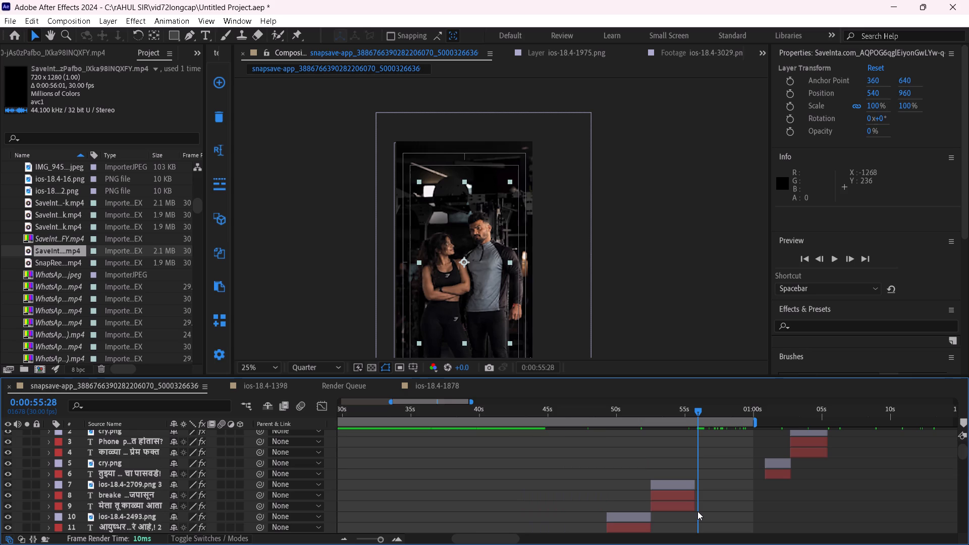
scroll(697, 511, down, 8)
drag(755, 423, 751, 423)
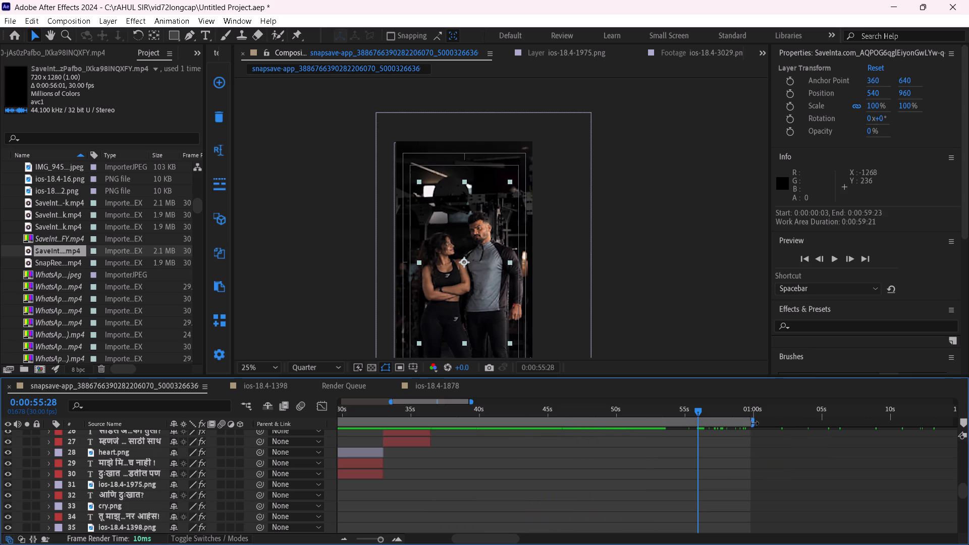
drag(751, 423, 699, 440)
scroll(668, 472, up, 8)
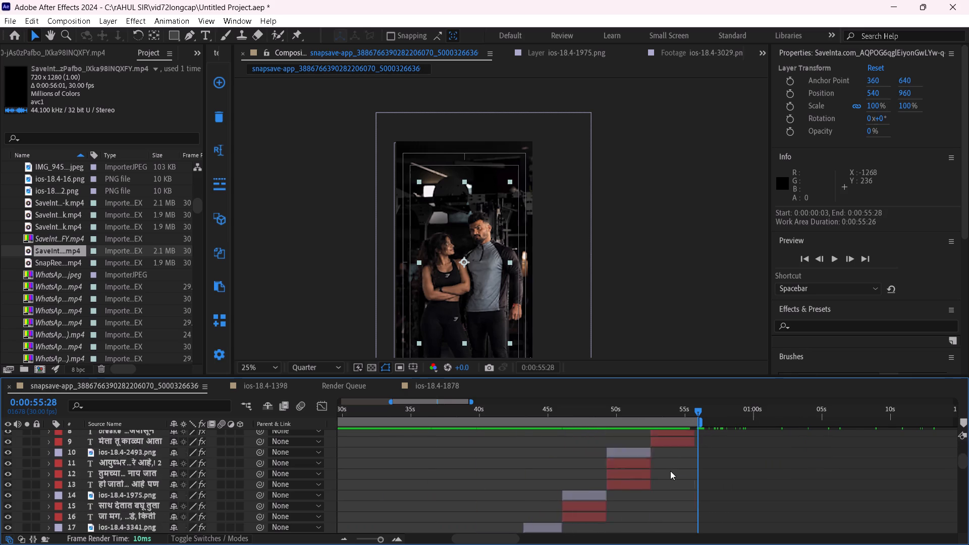
scroll(670, 471, up, 2)
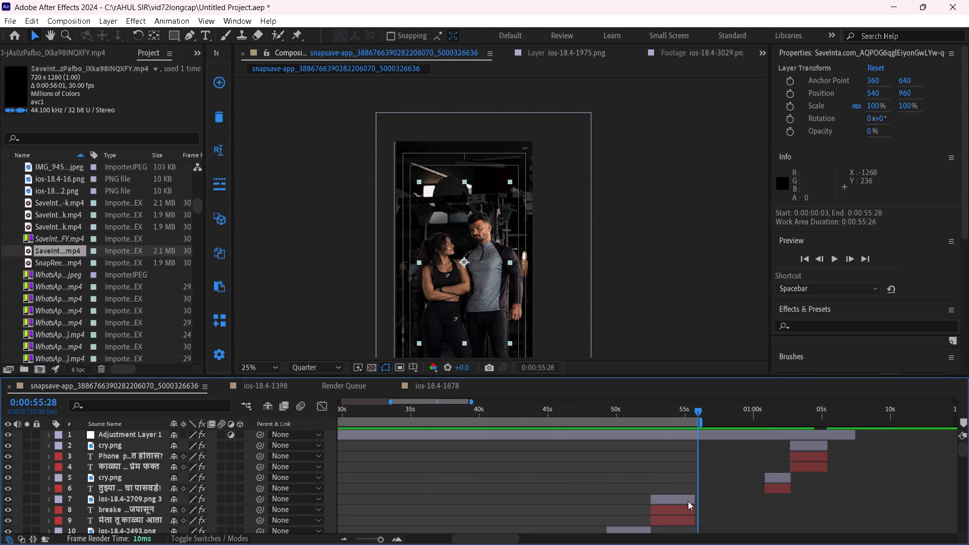
Extend the ends of layers 10–13, the three-line caption and its ios-18.4-2493.png emoji, by about 10 frames.
click(688, 501)
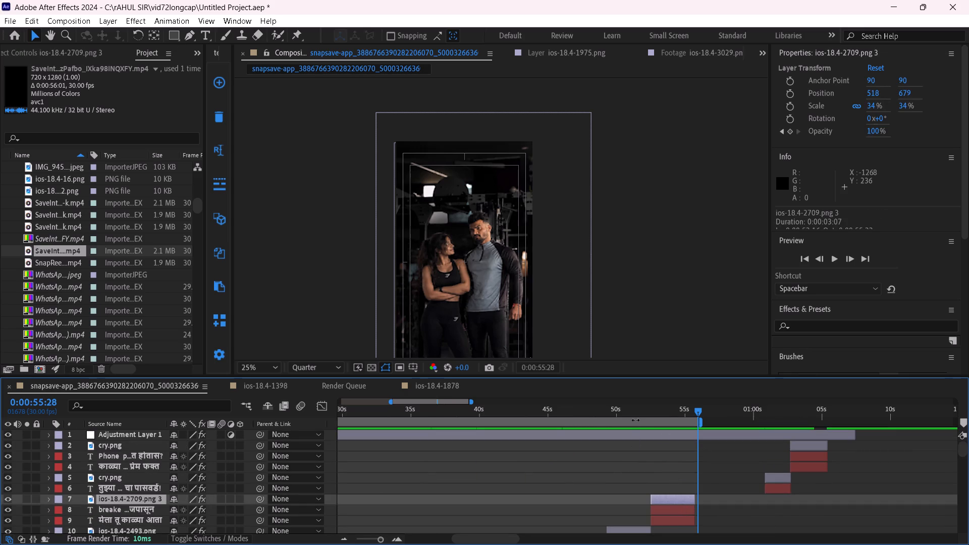
drag(636, 414, 626, 413)
scroll(625, 454, down, 2)
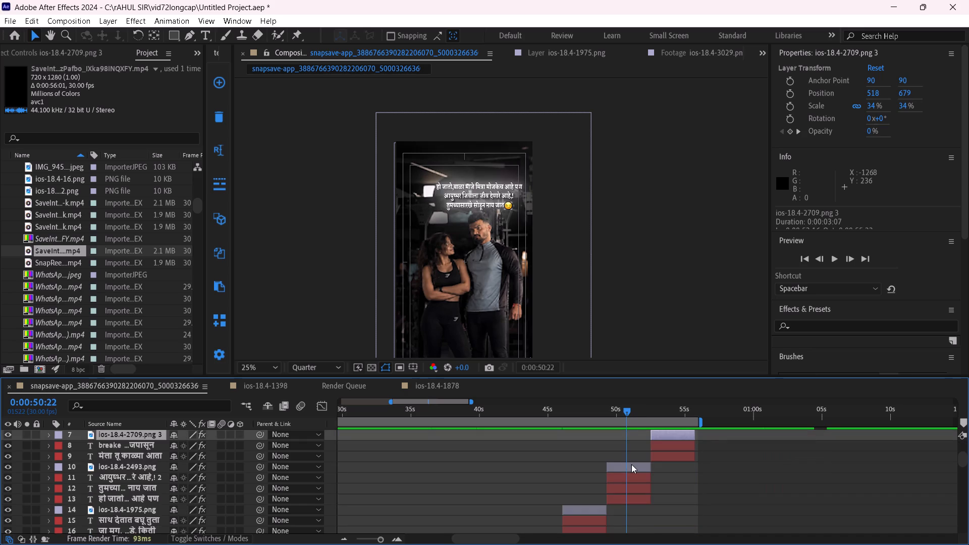
click(642, 502)
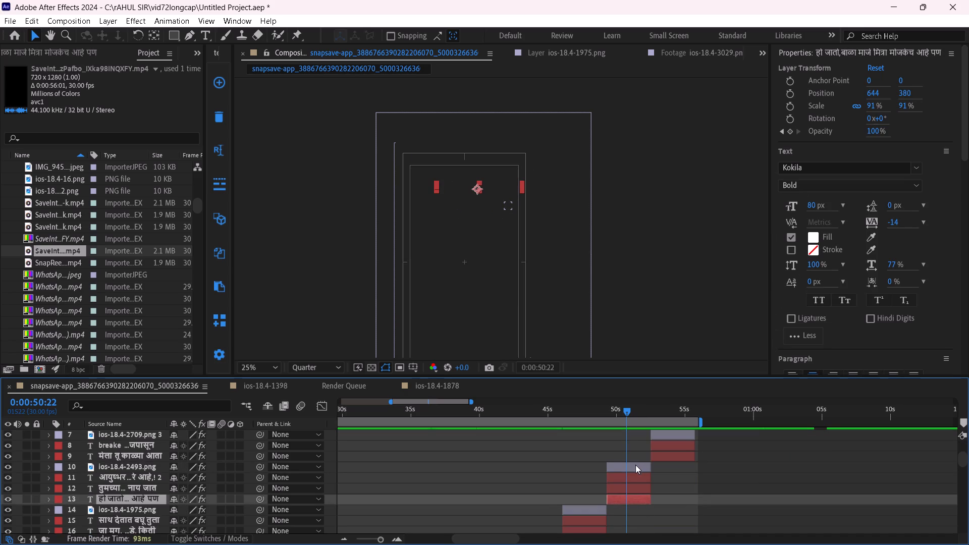
shift+click(636, 468)
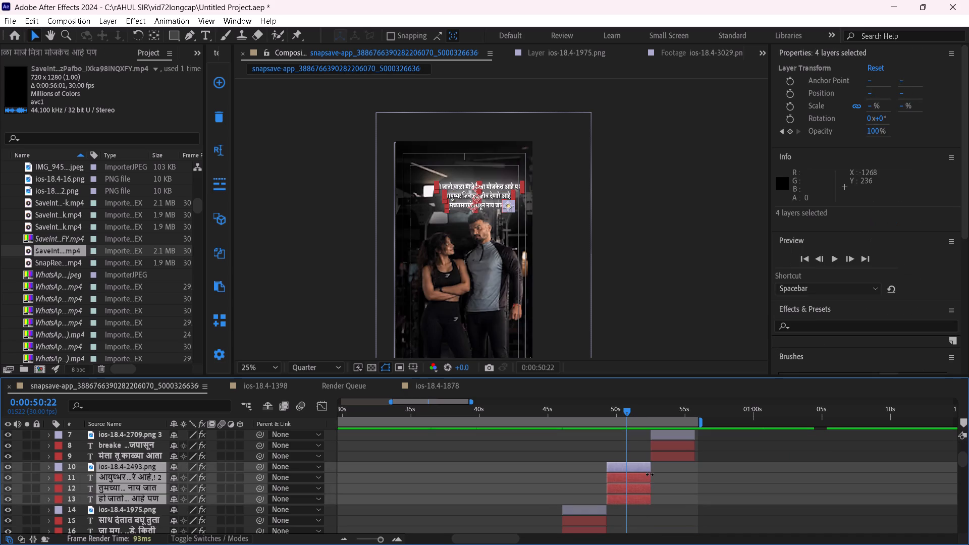
drag(650, 474, 654, 476)
click(670, 470)
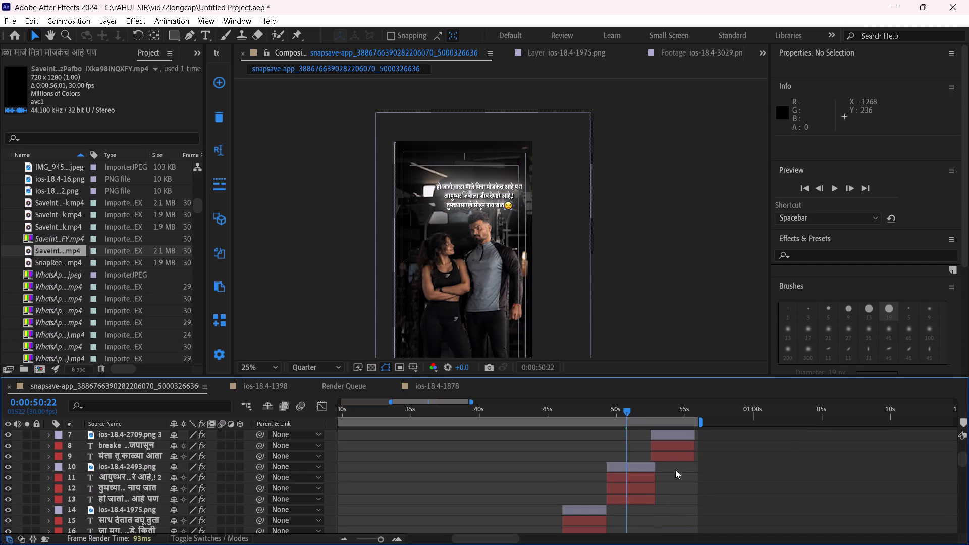
Move layers 7–9, the breakup caption and its emoji, 11 frames later so they start where layers 10–13 end.
scroll(675, 470, up, 1)
drag(658, 411, 661, 416)
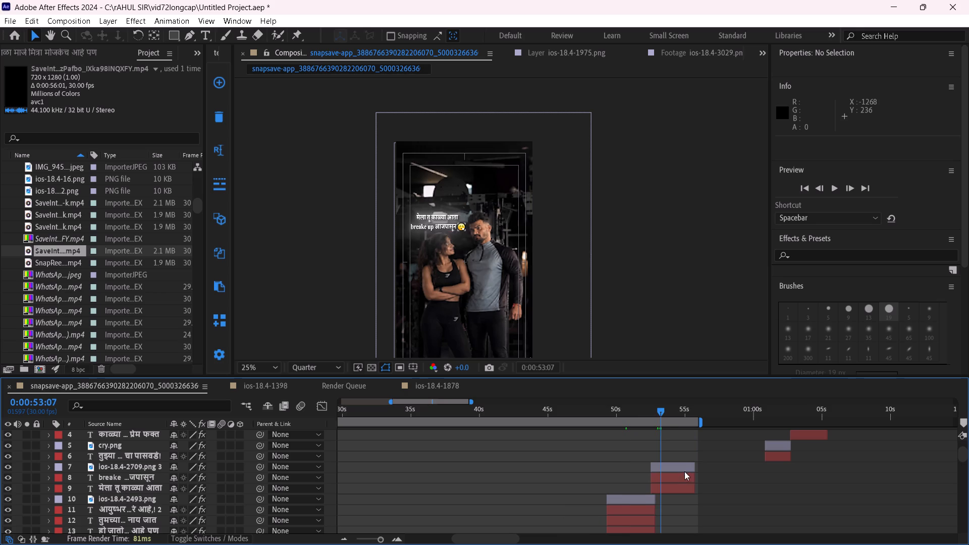
click(677, 468)
shift+click(678, 486)
drag(675, 478, 679, 479)
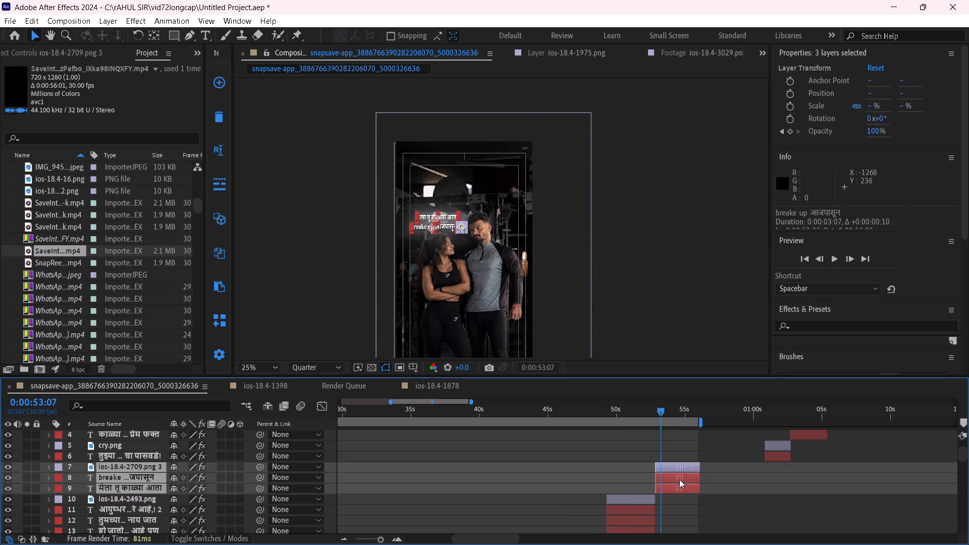
drag(679, 479, 680, 479)
click(676, 504)
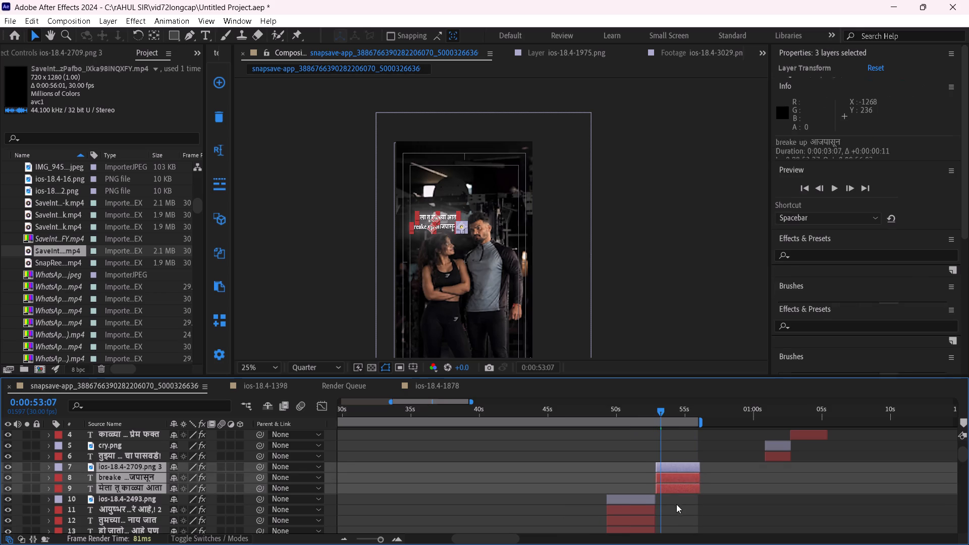
Trim about 11 frames off the ends of layers 20 and 21, the ios-18.4-3043.png emoji and its one-line caption.
scroll(648, 514, down, 2)
drag(601, 411, 580, 415)
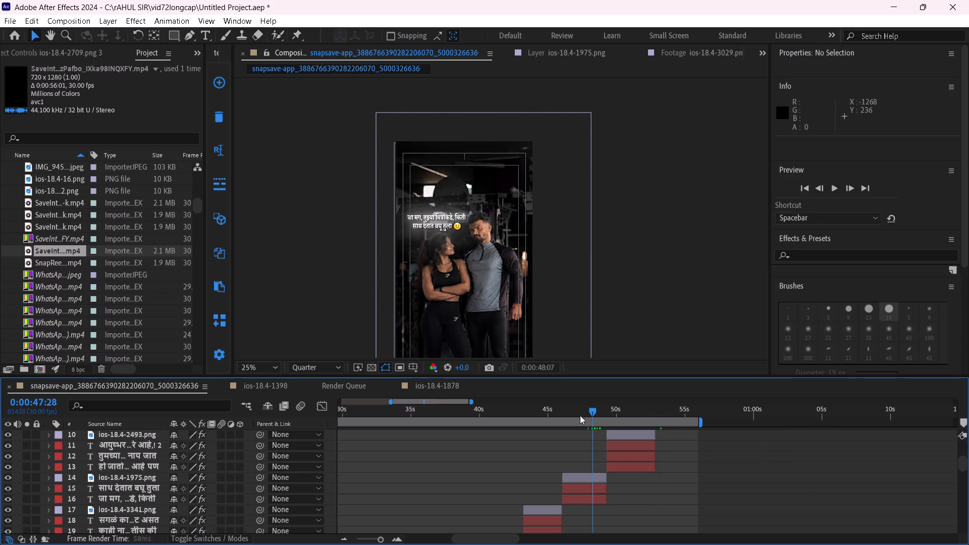
drag(580, 415, 497, 489)
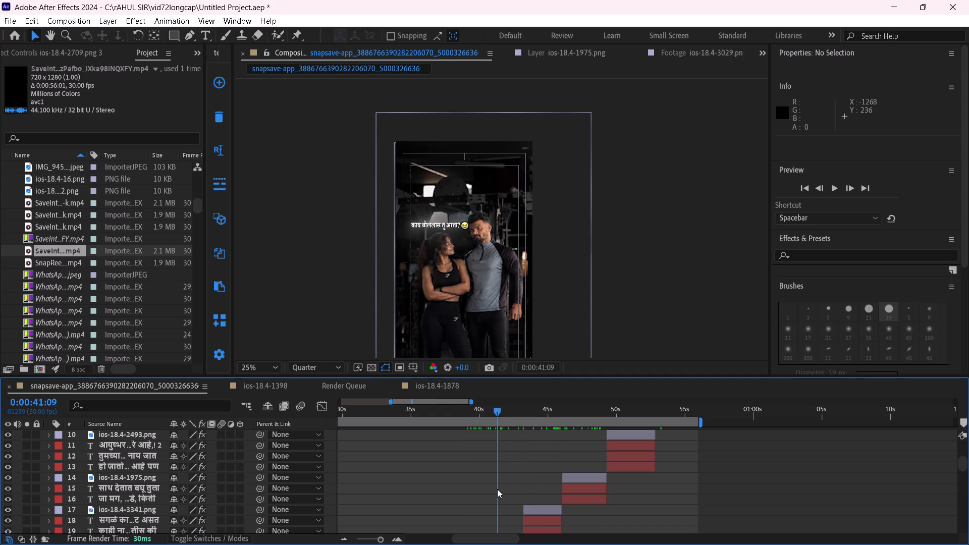
scroll(497, 489, down, 3)
click(498, 451)
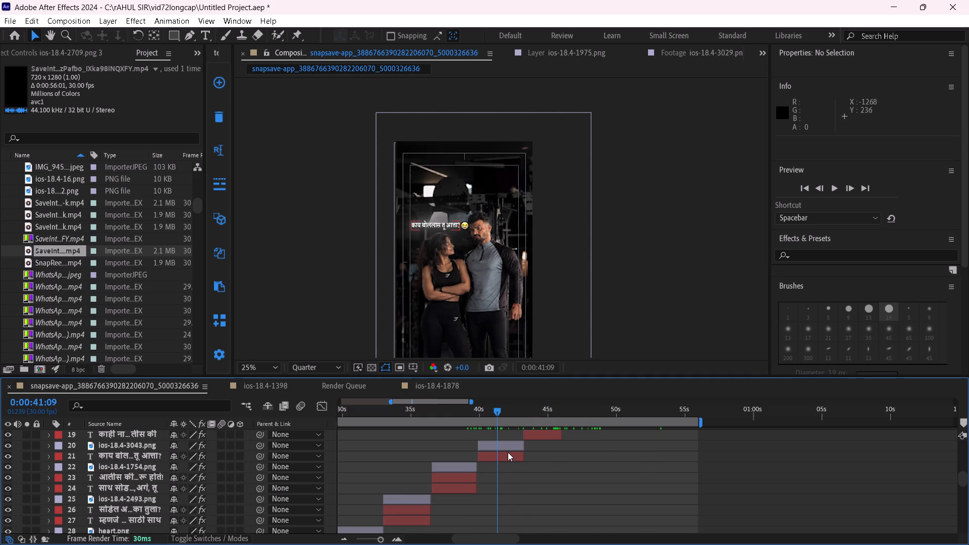
click(508, 450)
ctrl+click(508, 455)
drag(521, 456, 516, 456)
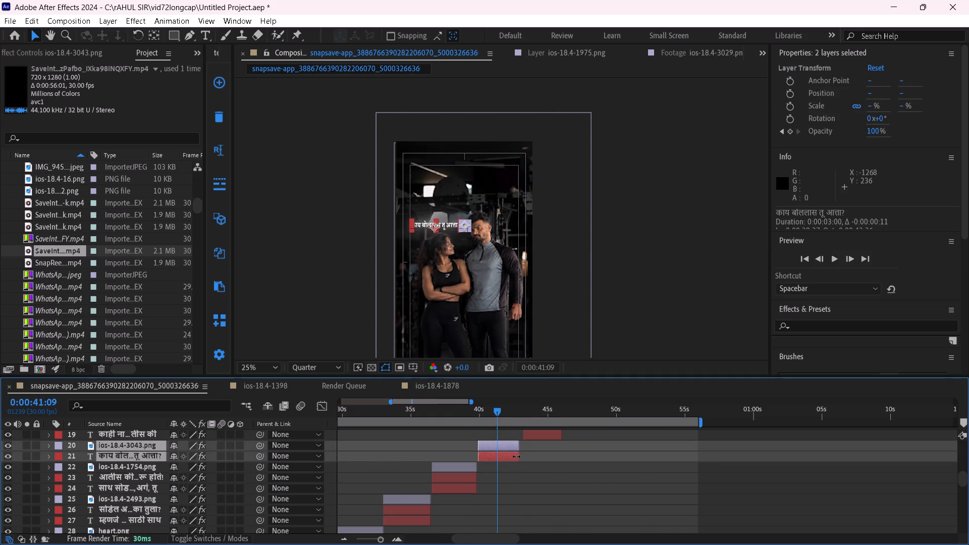
drag(516, 456, 516, 456)
Move layers 14–19, two caption groups with their emojis, about 7 frames earlier to close the gap after layers 20 and 21.
scroll(548, 480, up, 2)
click(549, 505)
click(543, 497)
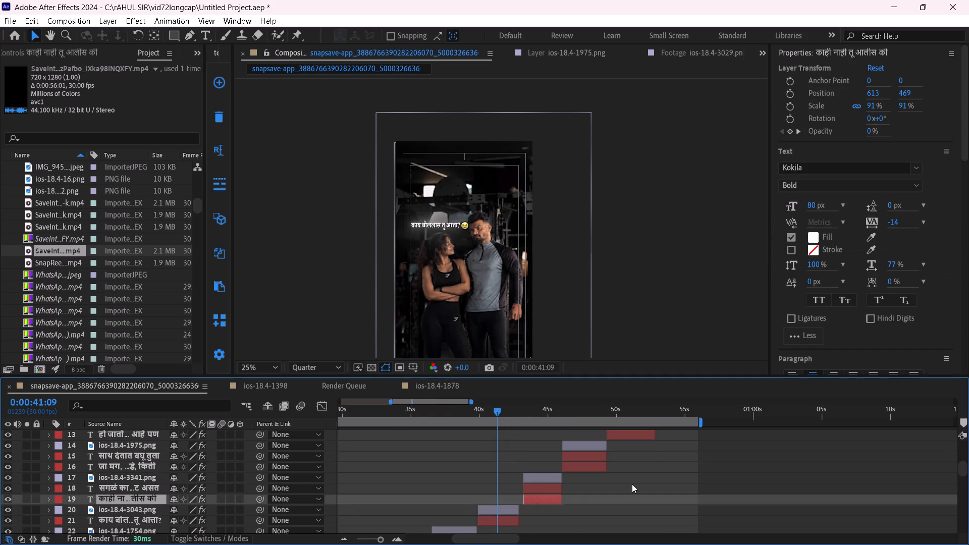
scroll(632, 484, up, 1)
shift+click(600, 479)
scroll(595, 483, up, 1)
scroll(595, 483, down, 2)
drag(537, 490, 531, 494)
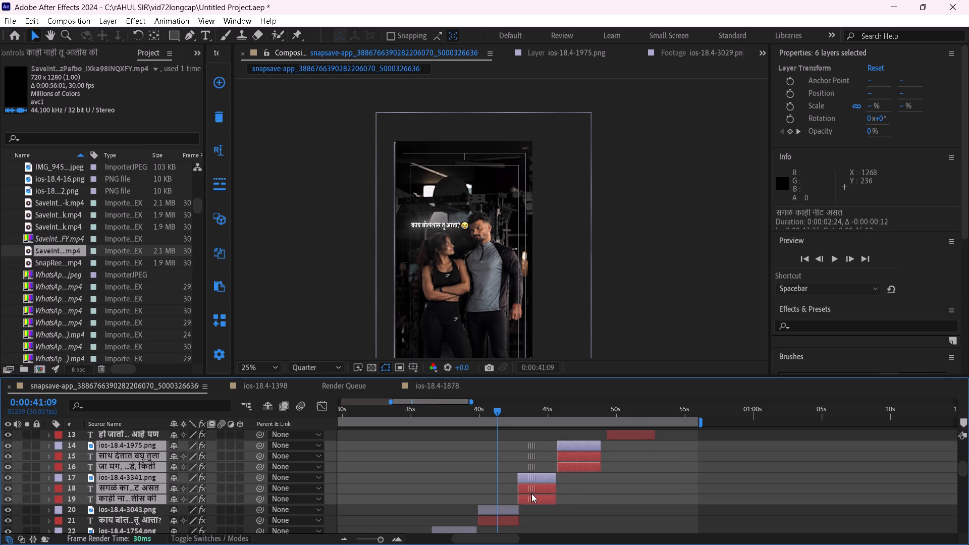
drag(531, 494, 534, 495)
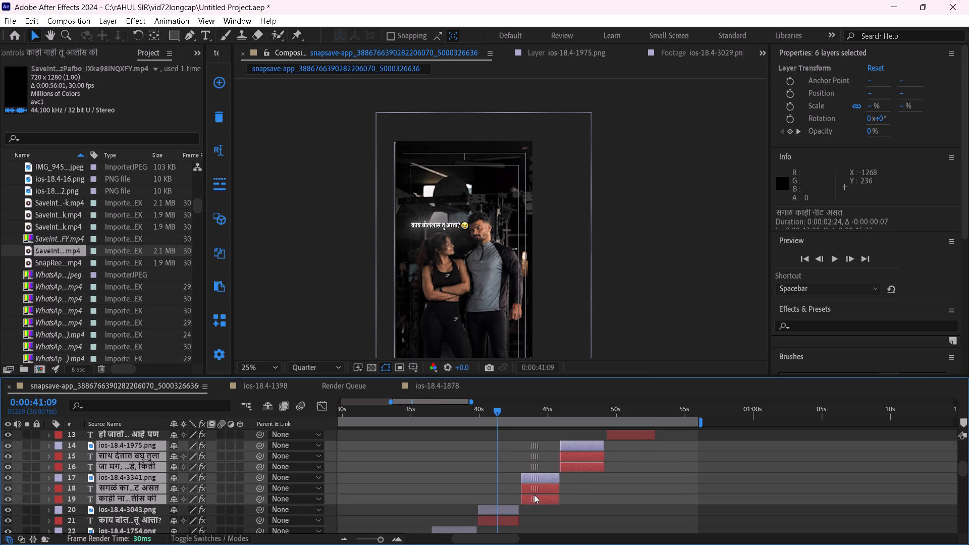
drag(534, 495, 533, 495)
click(576, 517)
Move layers 10–13 about 7 frames earlier to meet layers 14–16, and extend their ends to the start of layers 7–9.
scroll(579, 506, up, 2)
click(626, 499)
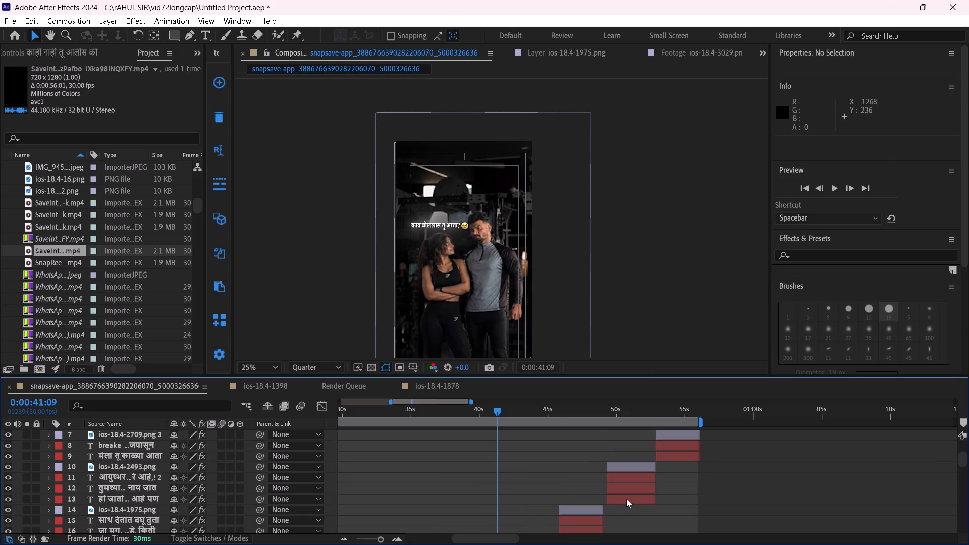
shift+click(628, 470)
click(625, 484)
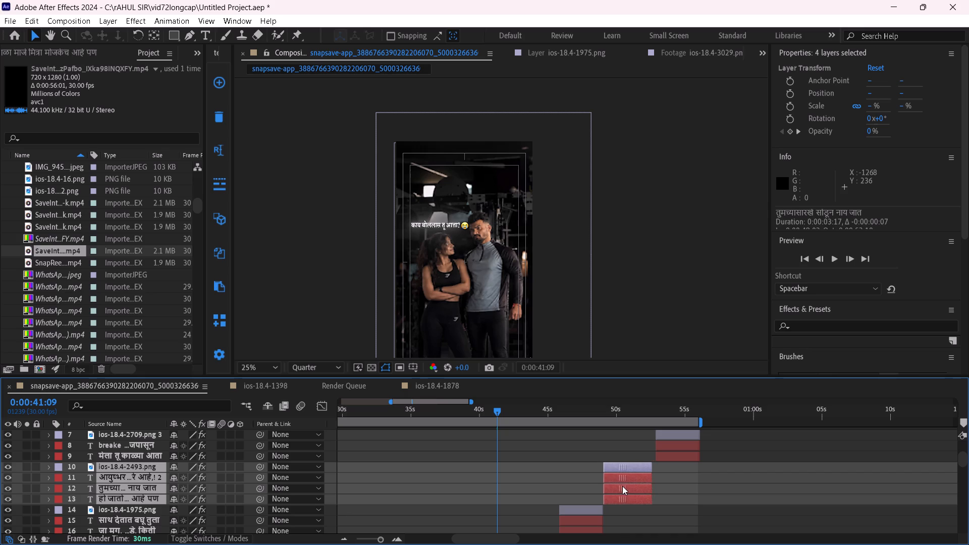
click(651, 484)
click(690, 503)
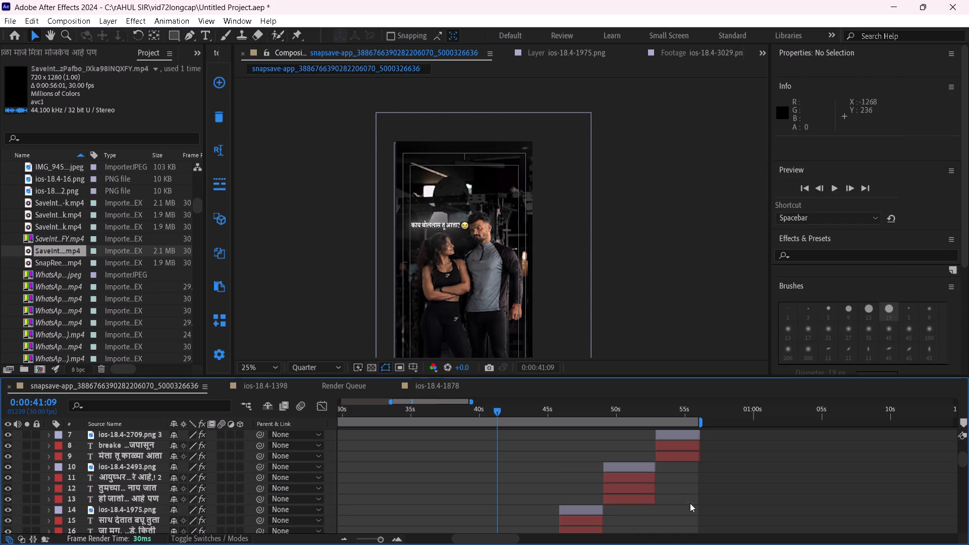
Replace the opening caption's emoji, ios-18.4-2493.png on layer 52, with the smiling-face-with-hearts image ios-18.4-3592.png.
drag(584, 413, 354, 460)
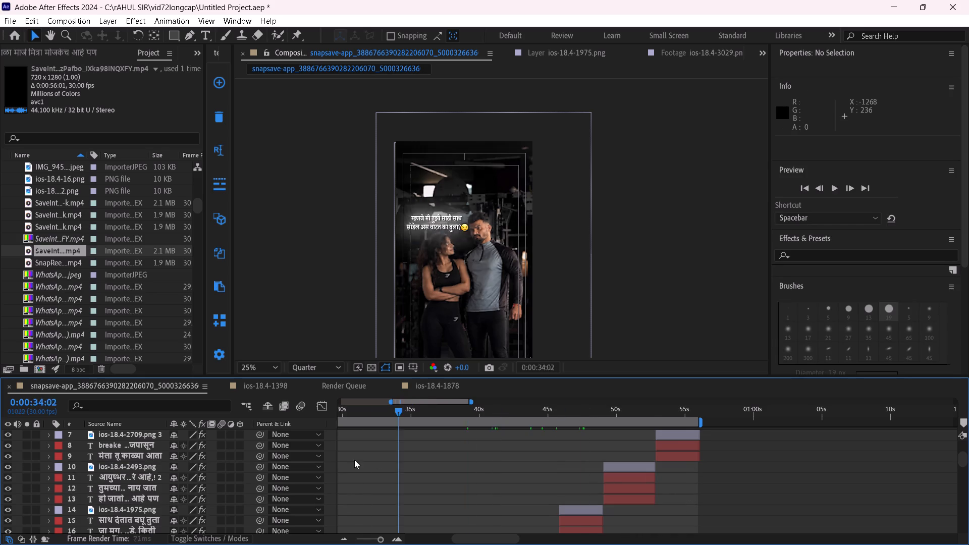
drag(354, 460, 316, 489)
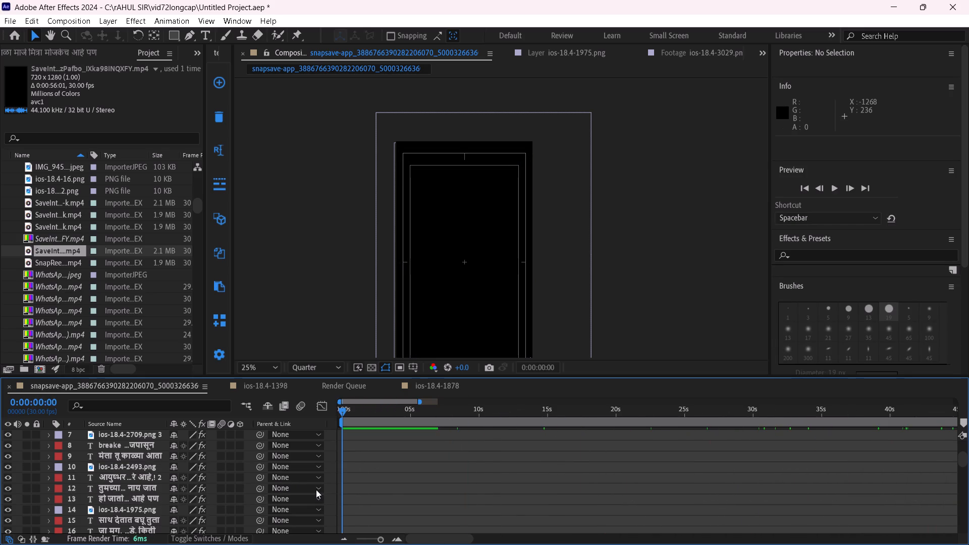
drag(316, 489, 344, 494)
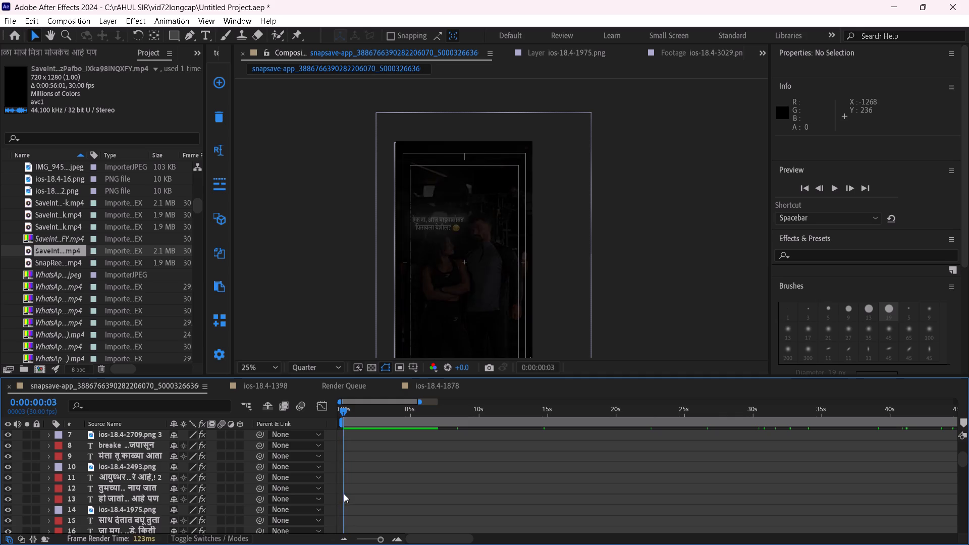
drag(344, 494, 366, 494)
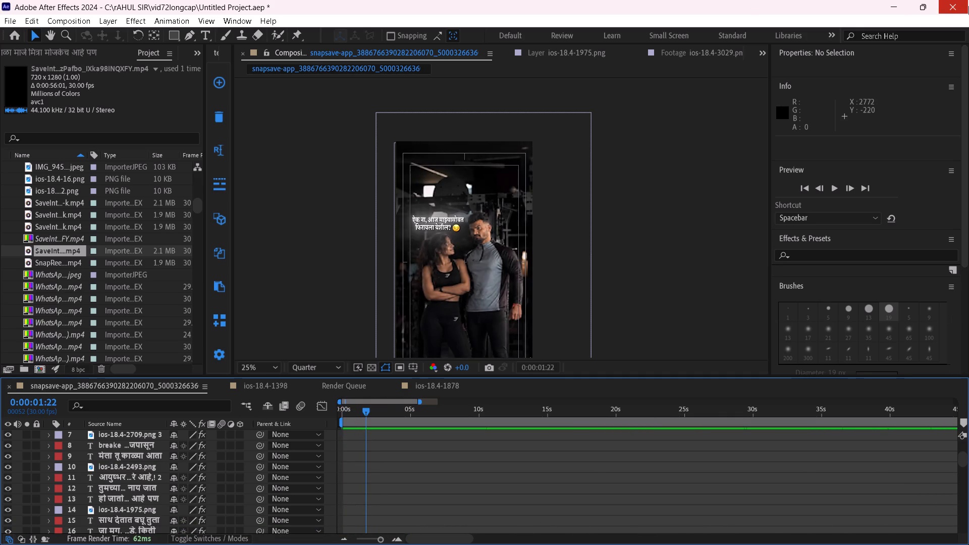
scroll(433, 472, down, 7)
scroll(420, 483, up, 1)
scroll(420, 483, down, 7)
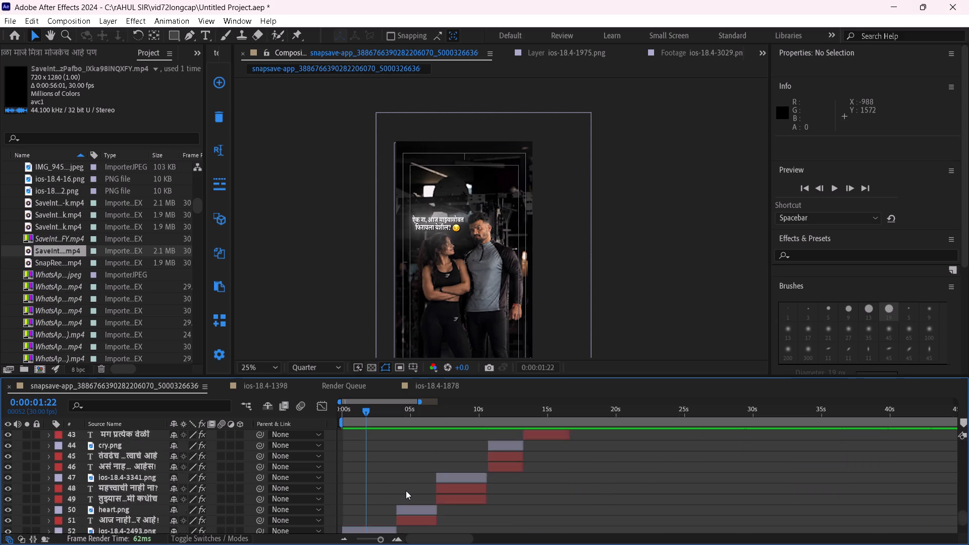
scroll(406, 490, down, 5)
click(382, 484)
scroll(76, 272, down, 10)
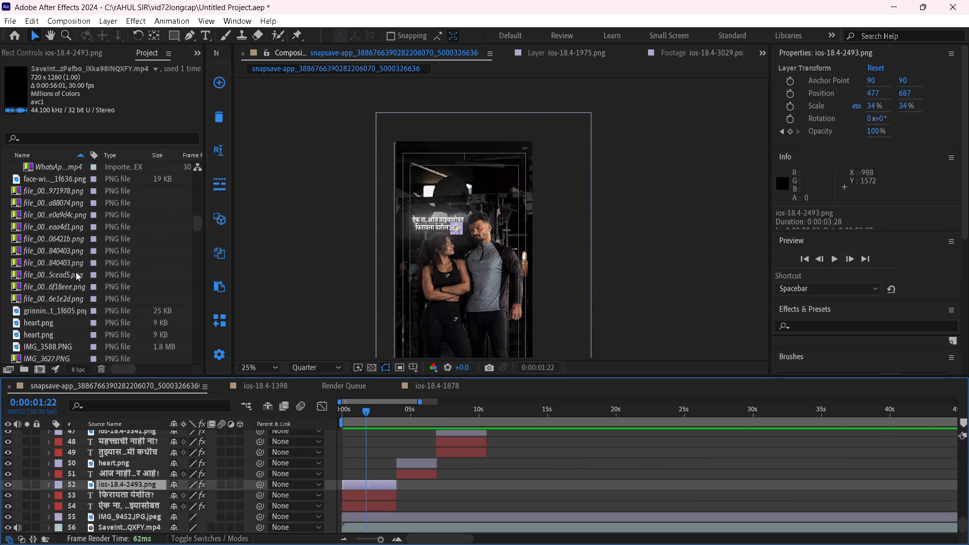
scroll(76, 272, down, 14)
scroll(69, 272, up, 1)
scroll(69, 272, down, 20)
click(54, 229)
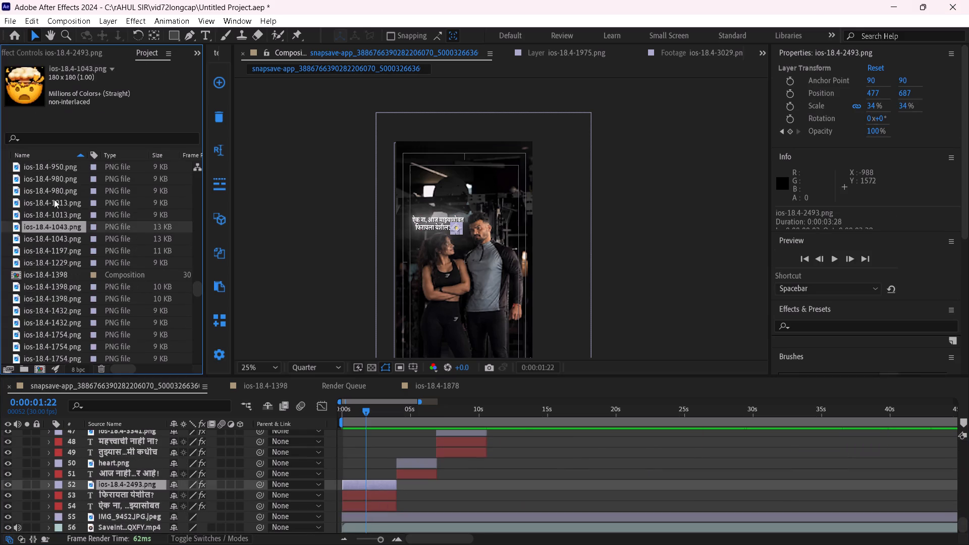
click(53, 198)
scroll(63, 272, down, 5)
click(53, 258)
click(61, 311)
scroll(62, 322, down, 4)
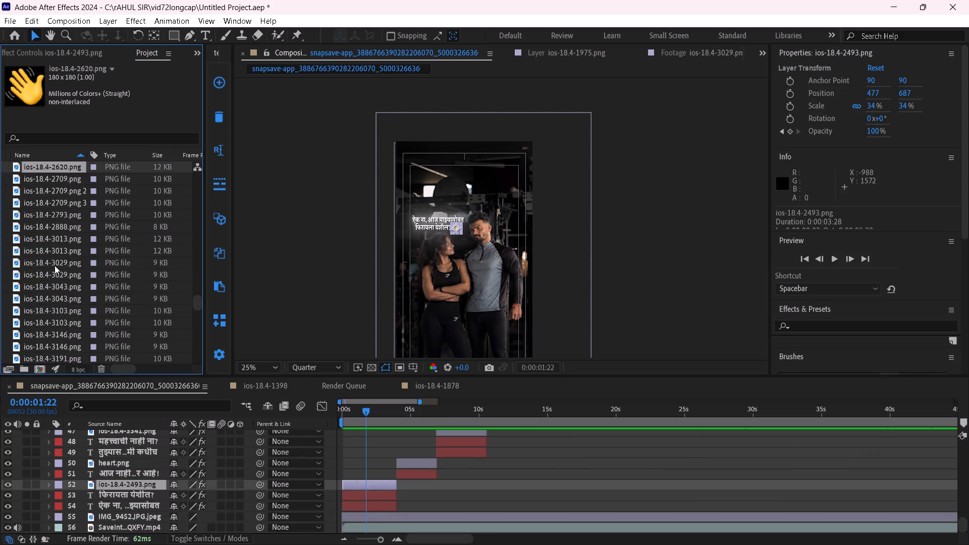
click(55, 265)
click(58, 295)
click(61, 325)
scroll(63, 325, down, 4)
click(63, 270)
click(56, 234)
click(54, 211)
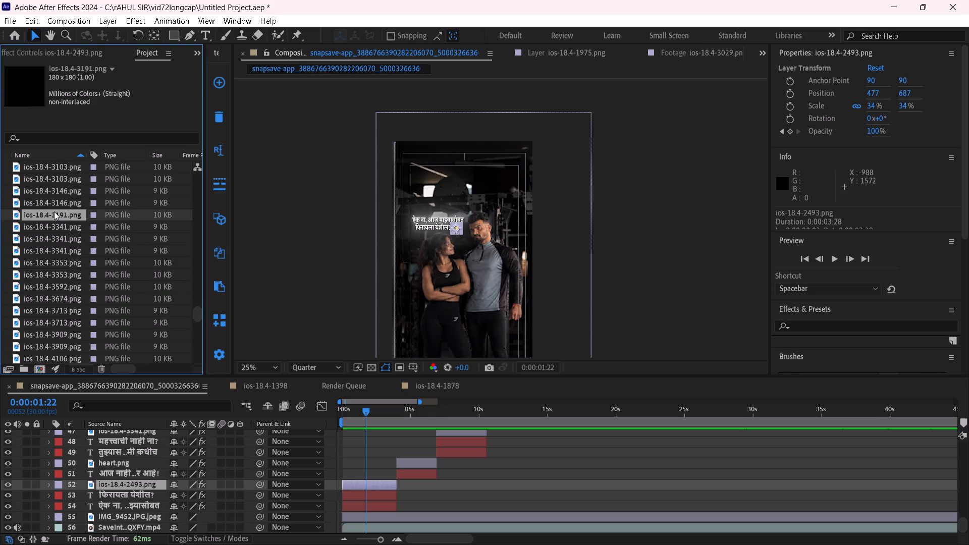
click(53, 265)
click(54, 307)
click(55, 332)
scroll(56, 332, down, 3)
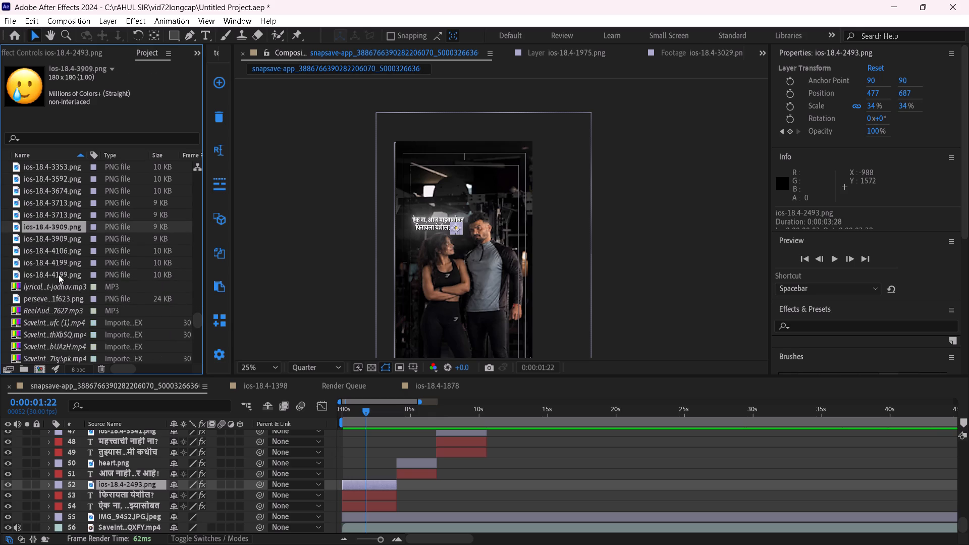
click(59, 275)
click(59, 269)
click(59, 260)
click(58, 253)
click(57, 241)
scroll(58, 245, up, 2)
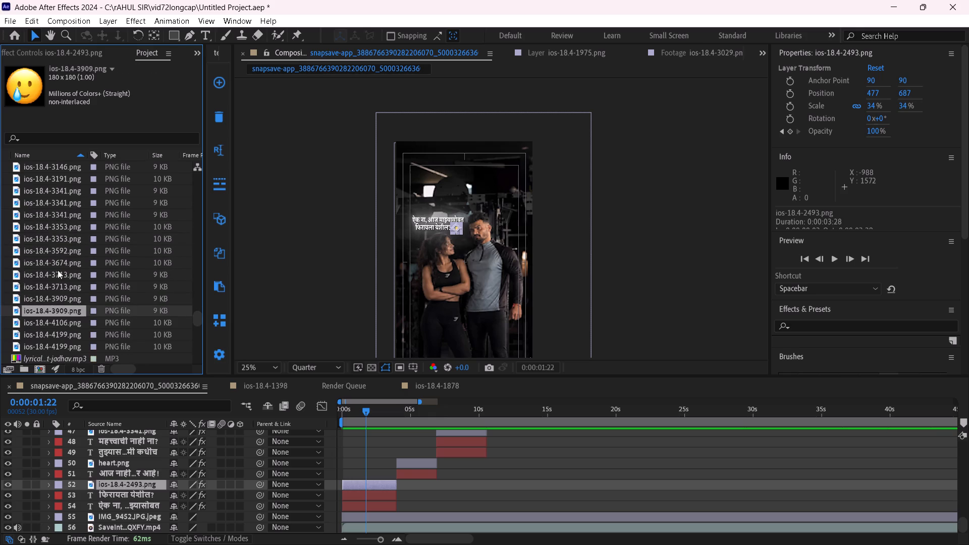
click(58, 297)
click(55, 279)
click(52, 268)
click(56, 250)
click(57, 245)
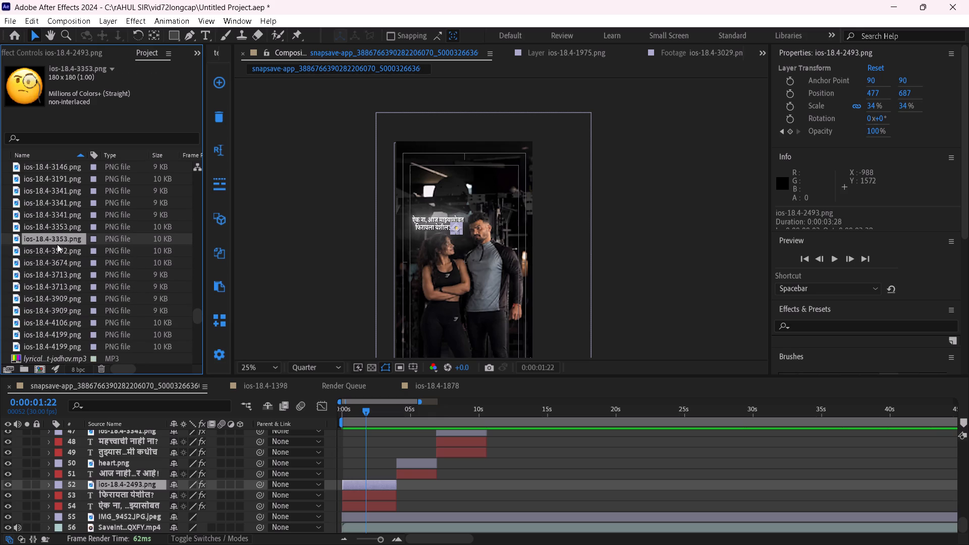
click(61, 256)
alt+drag(64, 252, 279, 366)
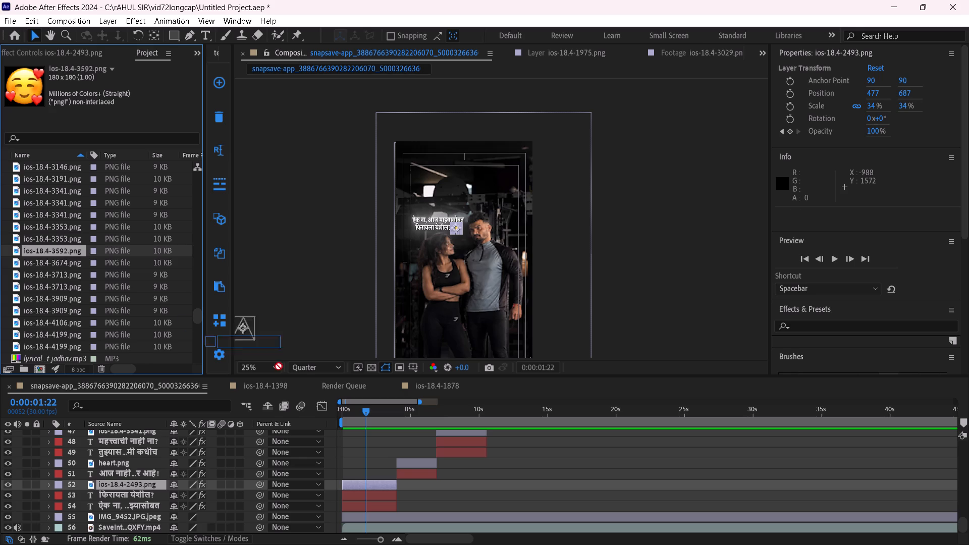
alt+drag(279, 366, 384, 483)
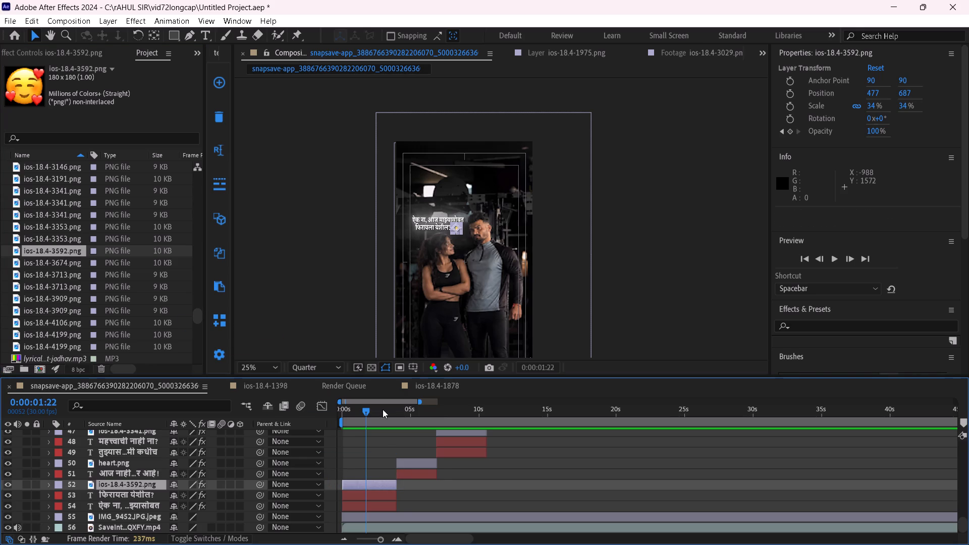
Replace the second caption's heart.png emoji on layer 50 with the grinning-face image ios-18.4-4199.png.
drag(383, 409, 406, 419)
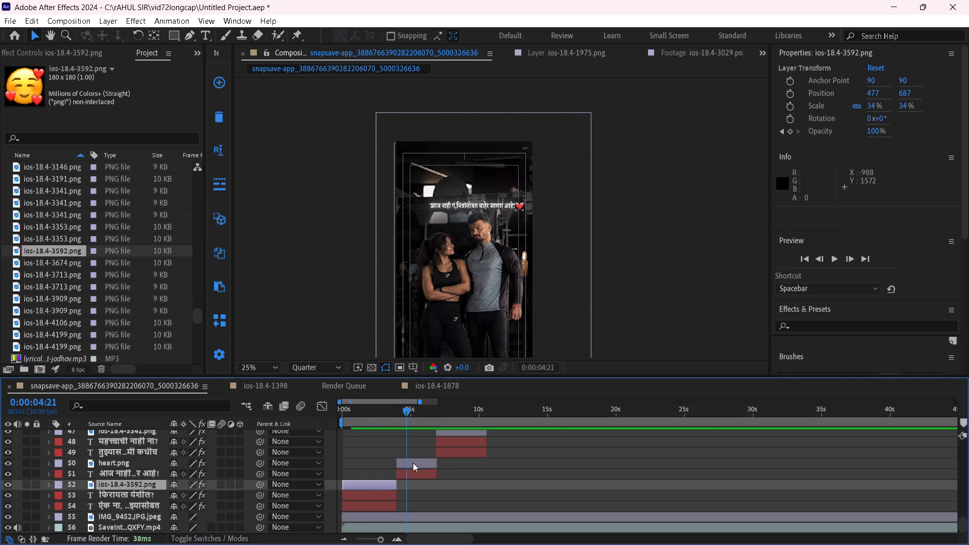
click(413, 462)
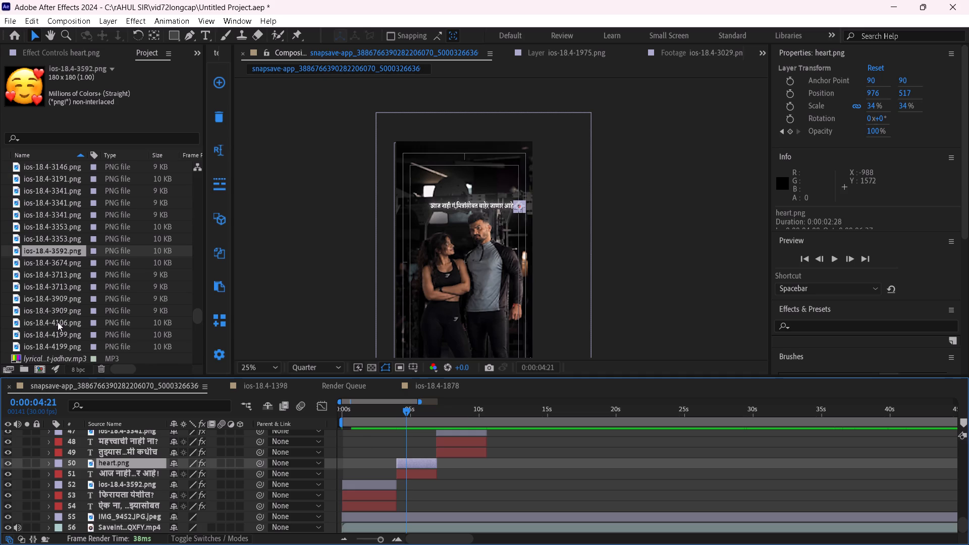
scroll(58, 322, down, 2)
click(49, 276)
alt+drag(52, 272, 296, 401)
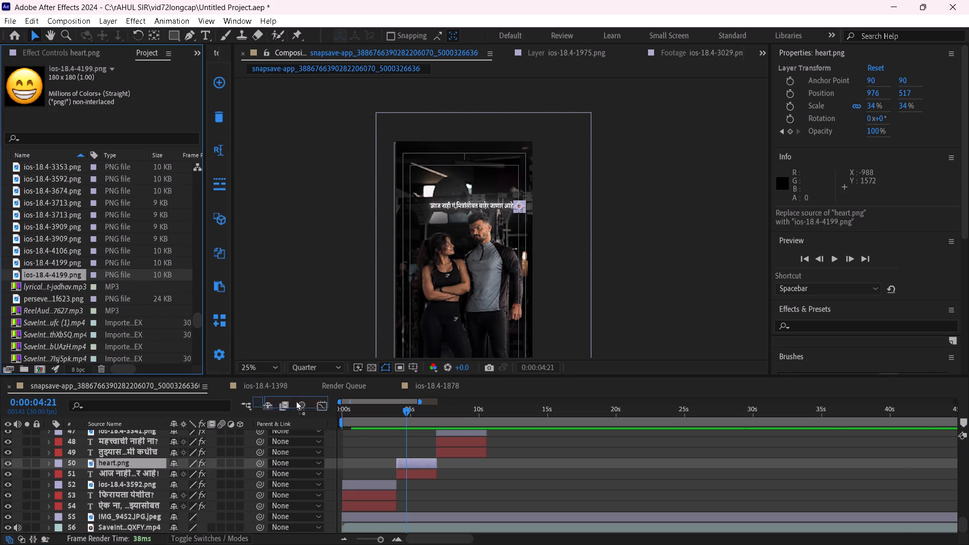
alt+drag(296, 401, 404, 461)
scroll(476, 480, up, 2)
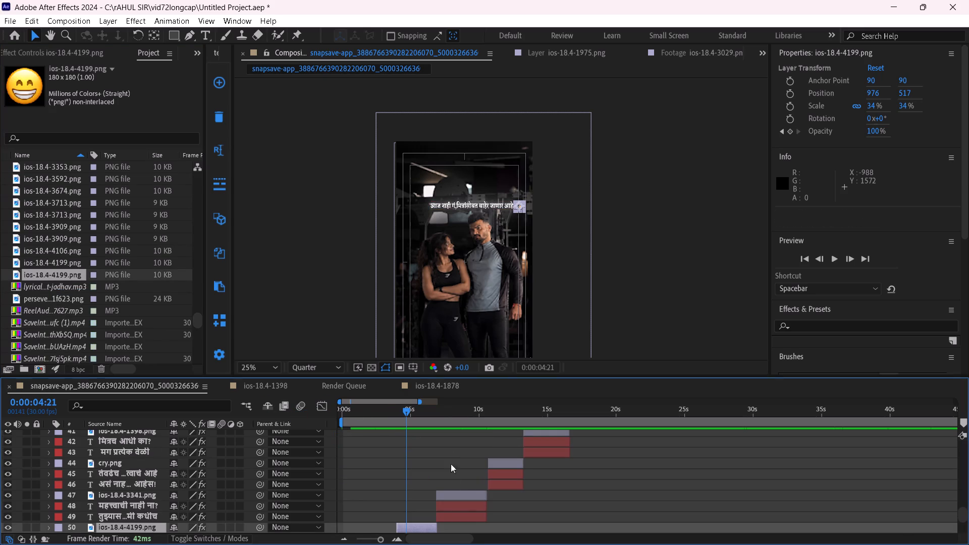
drag(438, 413, 422, 420)
click(635, 300)
Replace the cry.png emoji on layer 44, in the caption at about 12 seconds, with the slight-smile image ios-18.4-3029.png.
drag(440, 412, 440, 412)
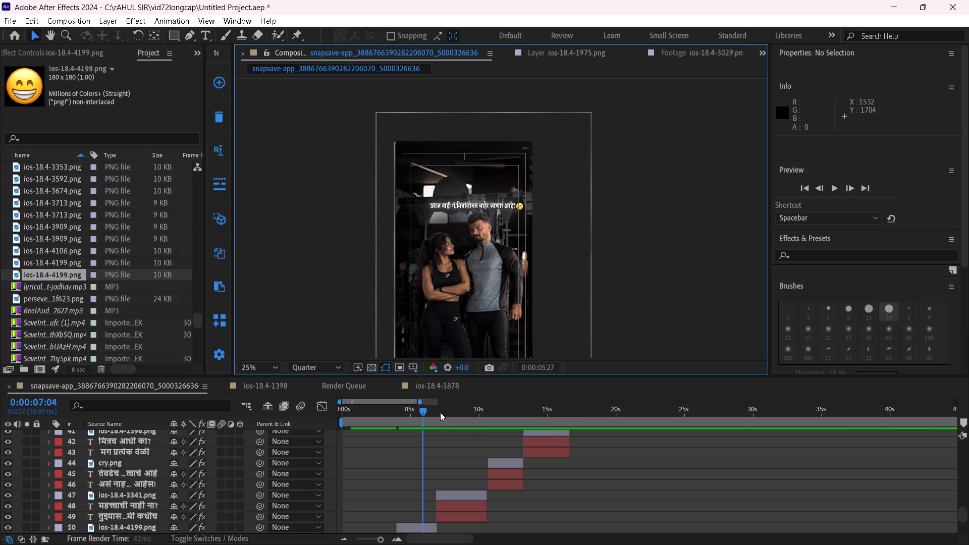
drag(440, 412, 451, 416)
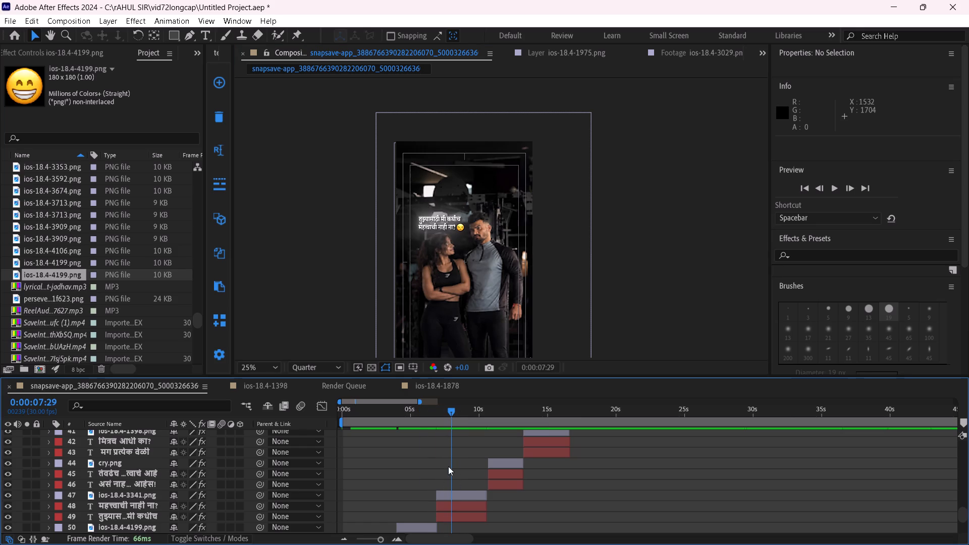
drag(452, 413, 510, 434)
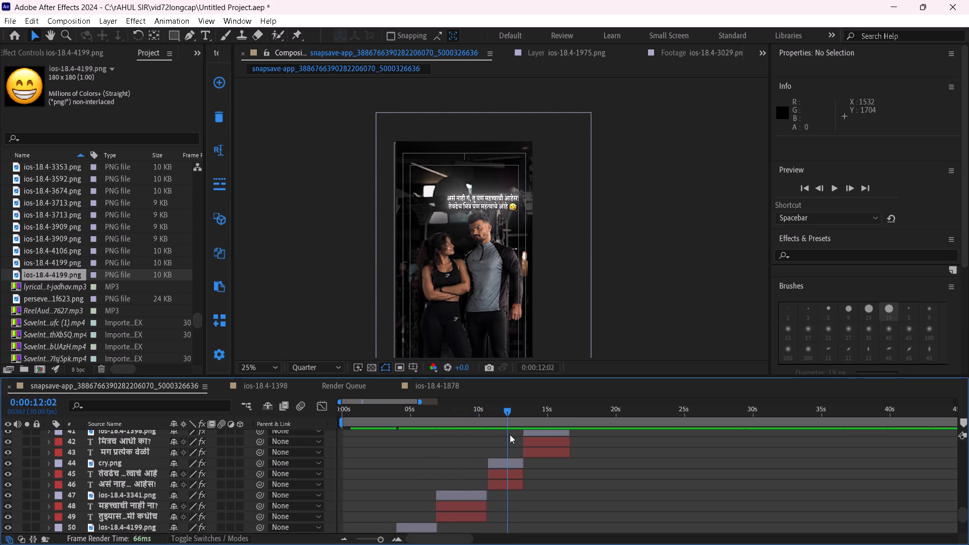
drag(510, 434, 509, 434)
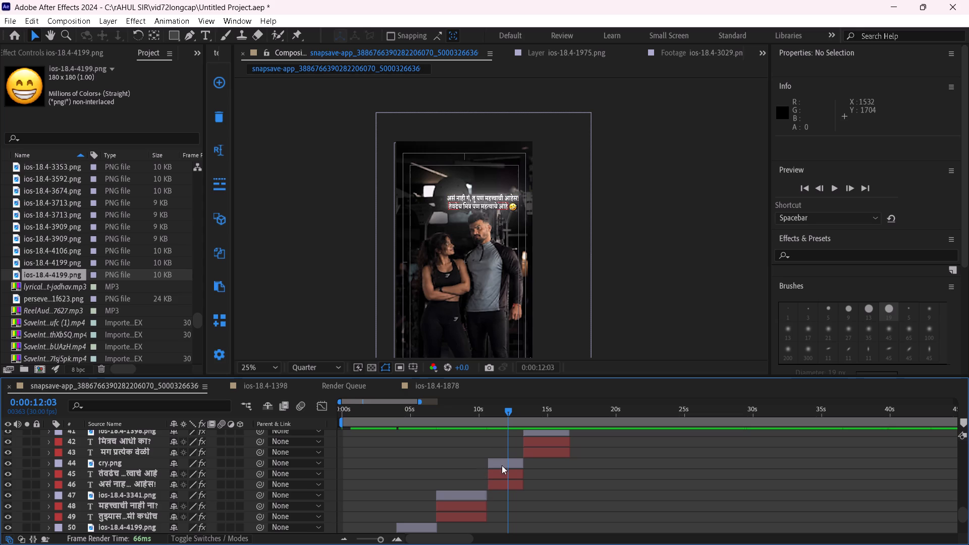
click(500, 465)
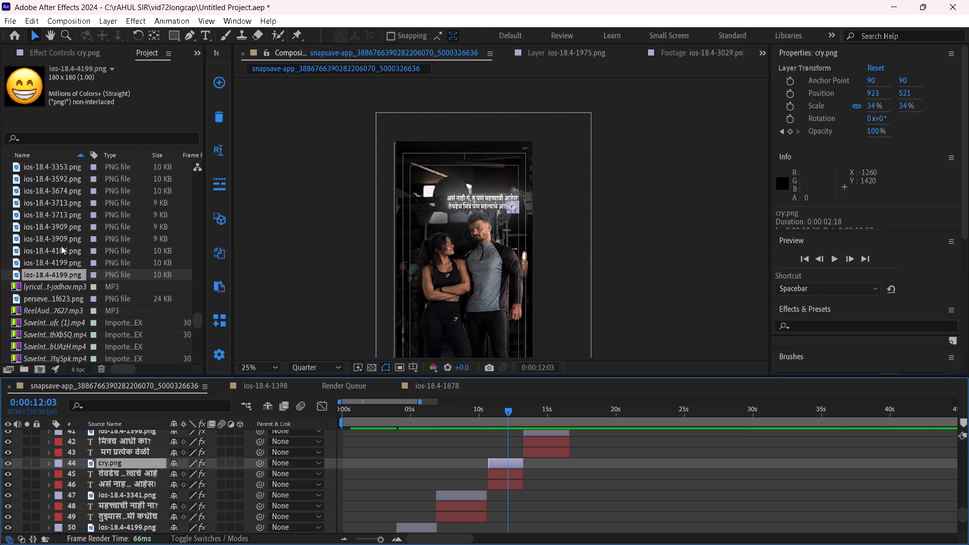
click(61, 245)
scroll(55, 263, up, 3)
click(55, 263)
click(50, 239)
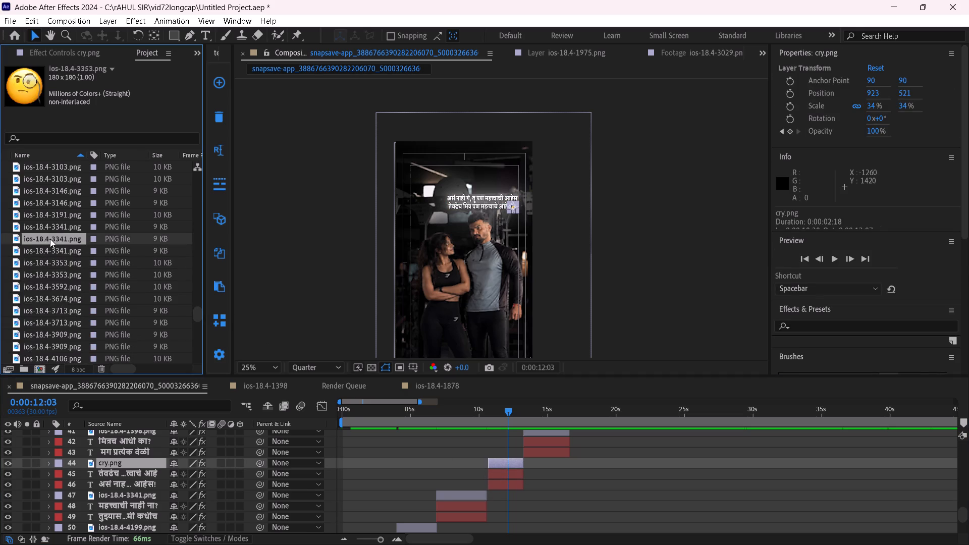
click(53, 221)
scroll(53, 221, up, 2)
click(49, 267)
click(48, 244)
click(48, 227)
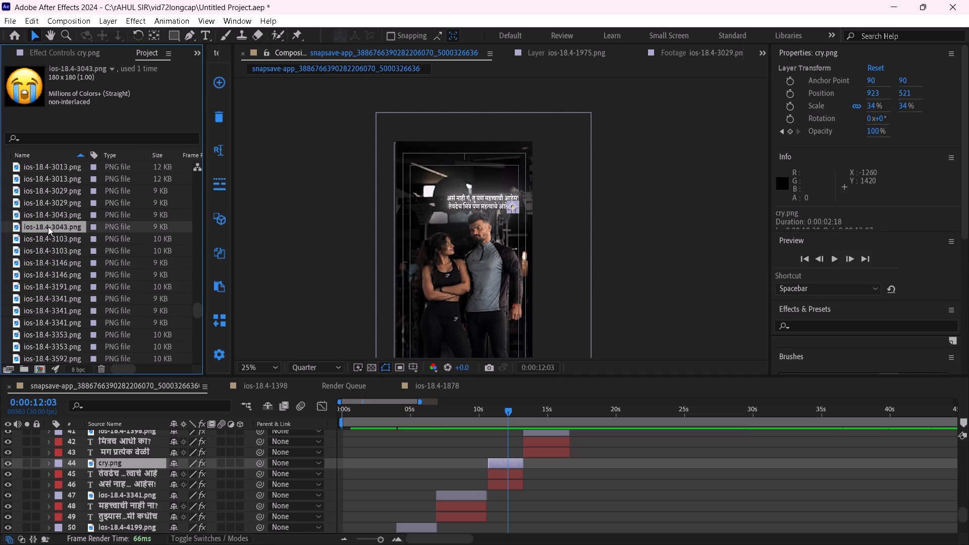
scroll(48, 227, up, 2)
click(48, 262)
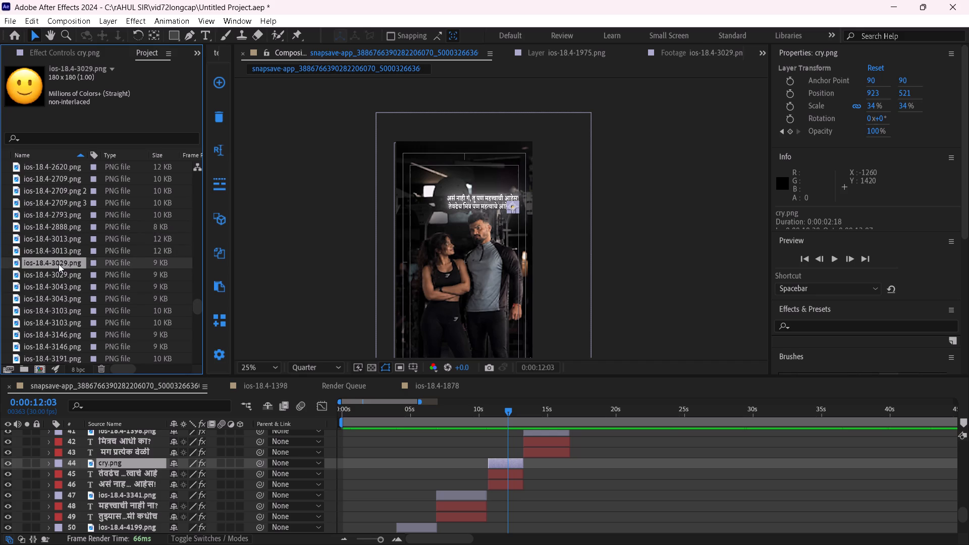
alt+drag(59, 264, 517, 463)
Replace the ios-18.4-1398.png emoji on layer 41, in the caption at about 14 seconds, with the thinking-face image ios-18.4-2793.png.
scroll(530, 480, up, 1)
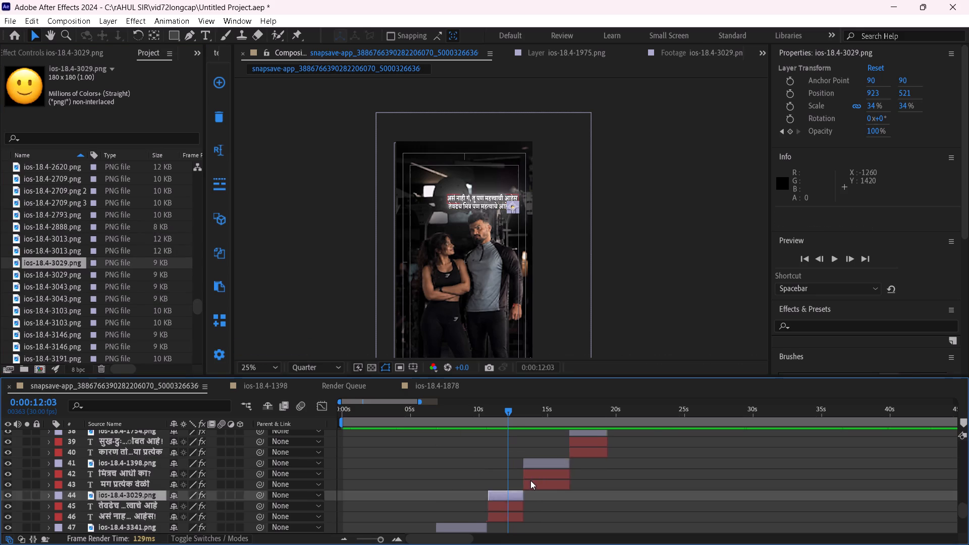
scroll(530, 480, up, 1)
drag(511, 411, 539, 422)
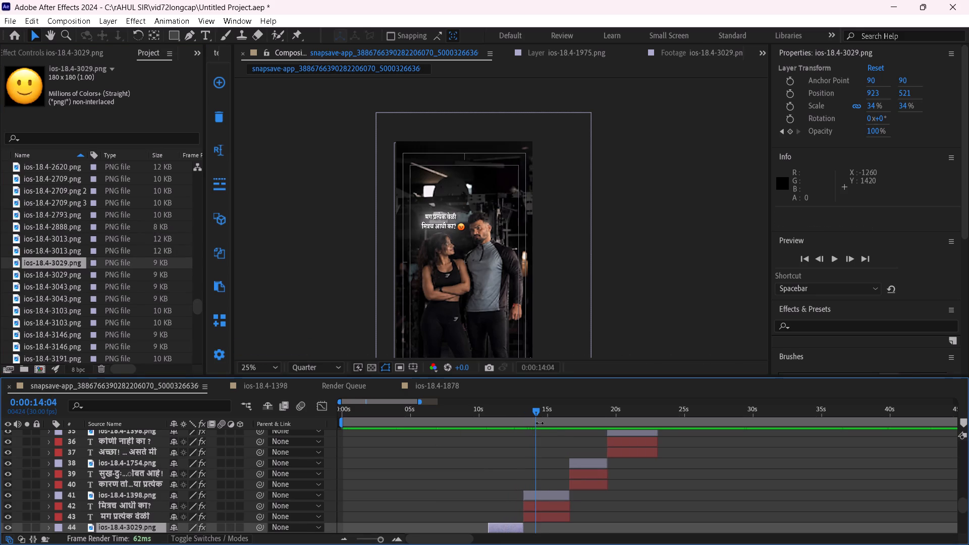
click(551, 493)
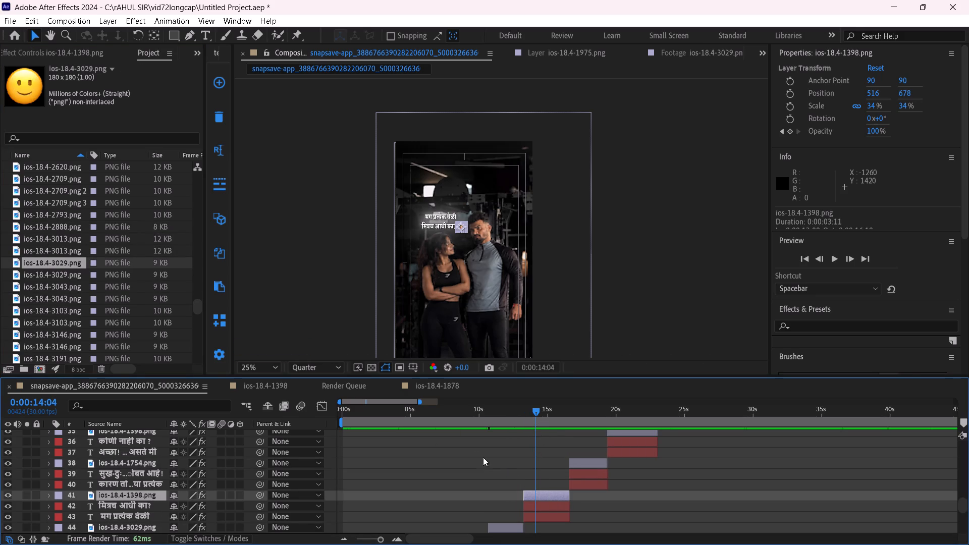
click(53, 241)
click(51, 216)
scroll(58, 223, up, 2)
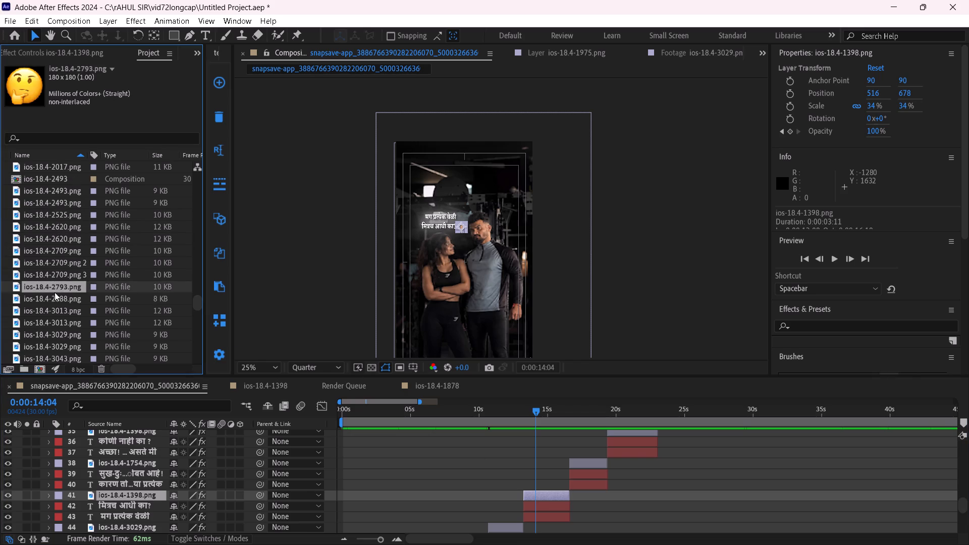
alt+drag(59, 287, 542, 489)
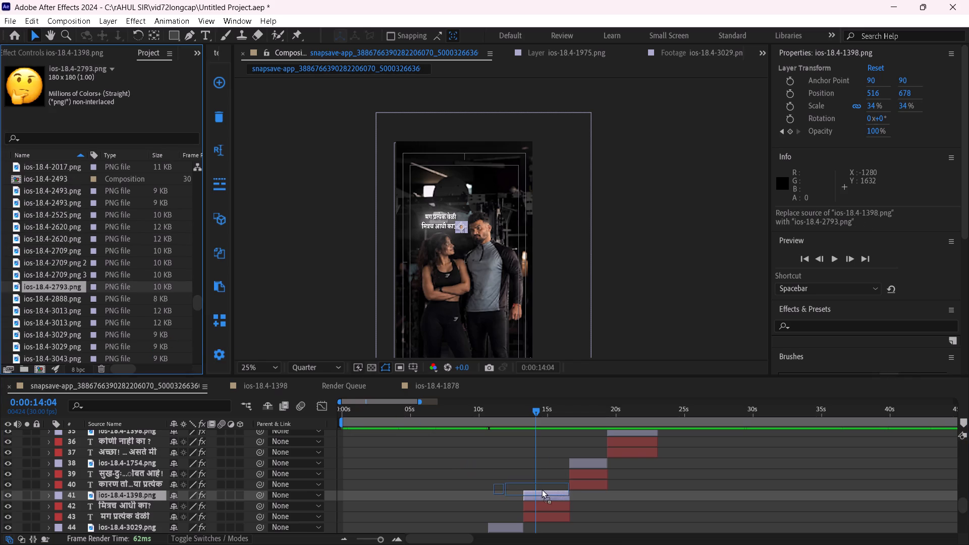
alt+drag(542, 489, 543, 493)
click(662, 289)
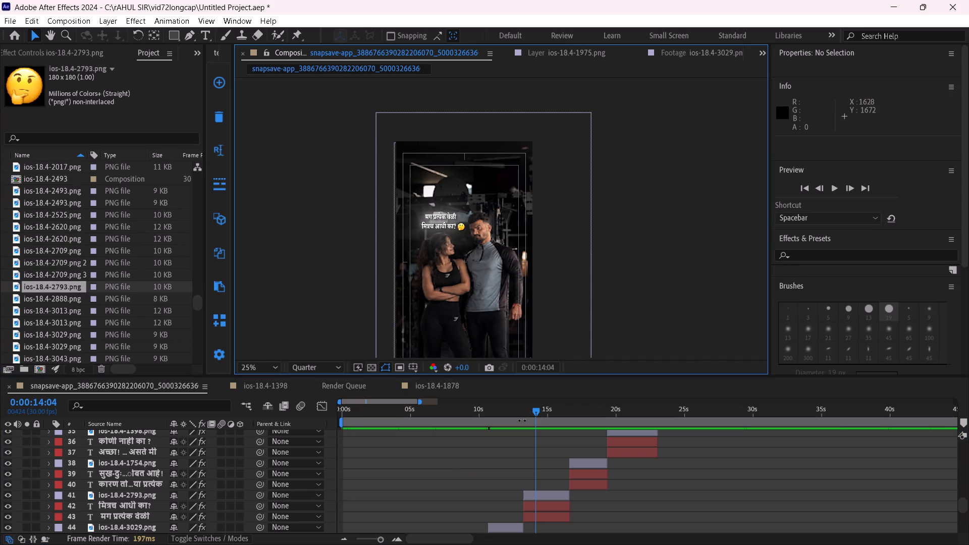
Replace the cry.png emoji on layer 33, in the caption at about 23 seconds, with the face-peeking-through-fingers image ios-18.4-3013.png.
drag(539, 407, 581, 425)
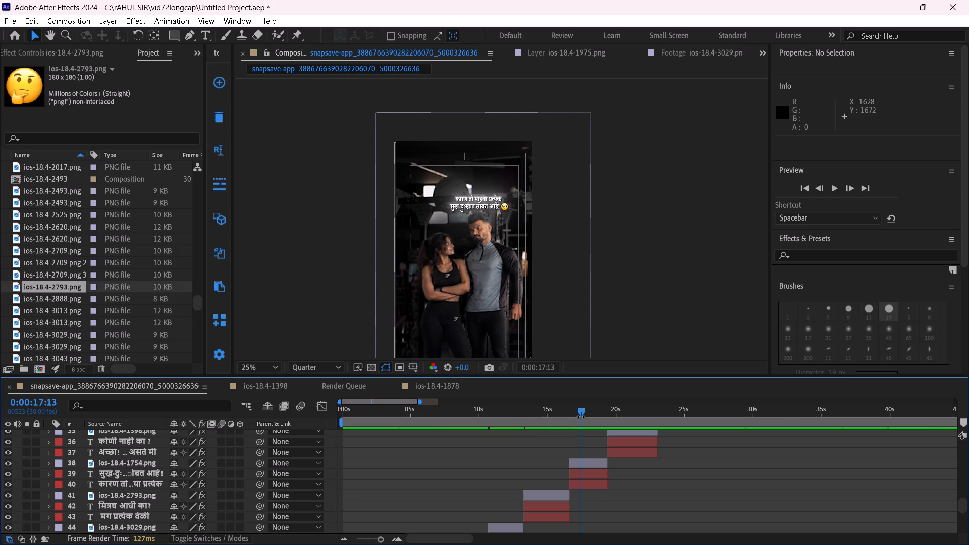
drag(581, 413, 627, 425)
scroll(641, 487, up, 1)
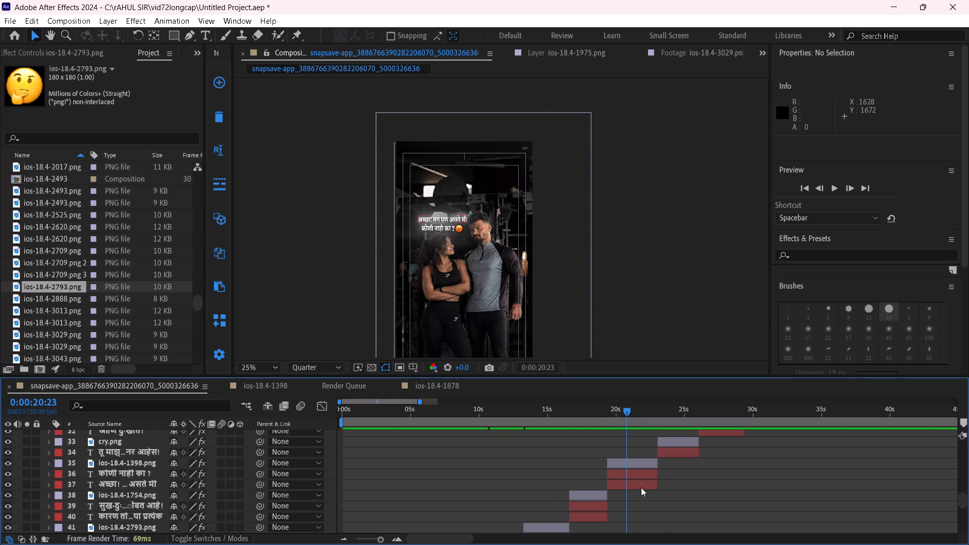
scroll(643, 486, up, 1)
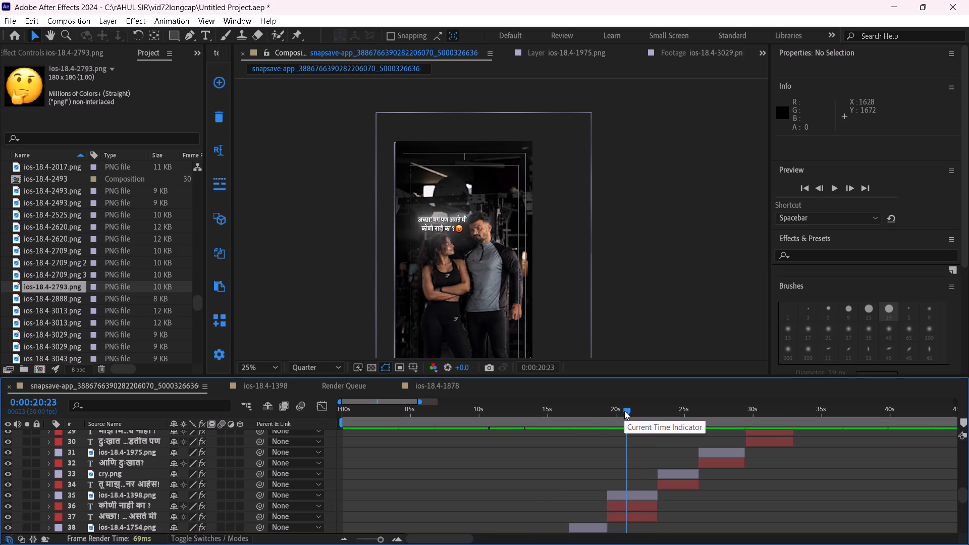
drag(624, 411, 663, 430)
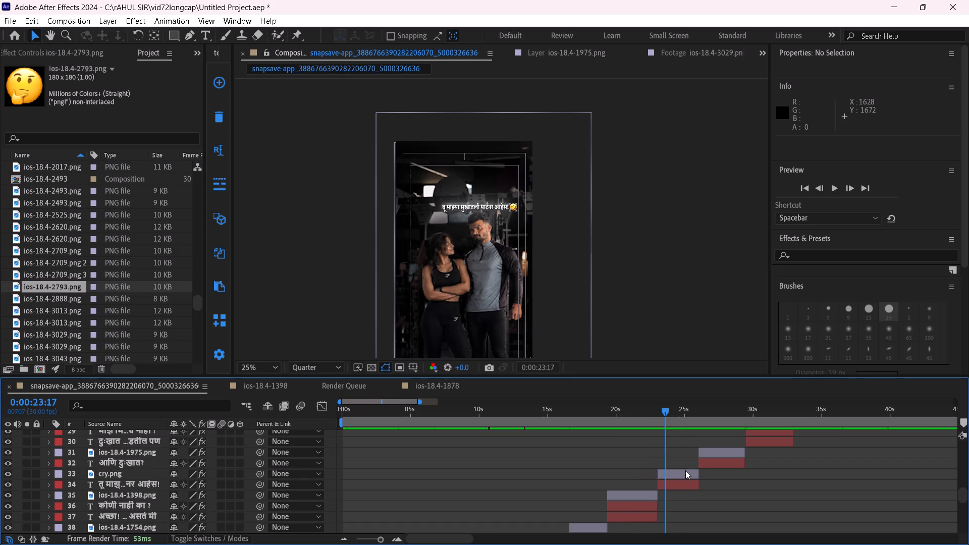
click(42, 238)
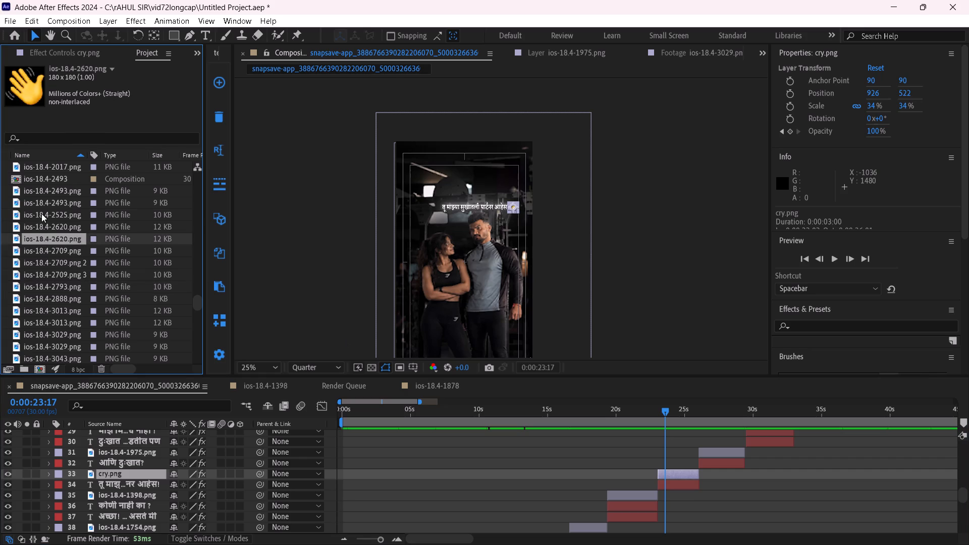
click(41, 213)
click(41, 197)
click(43, 189)
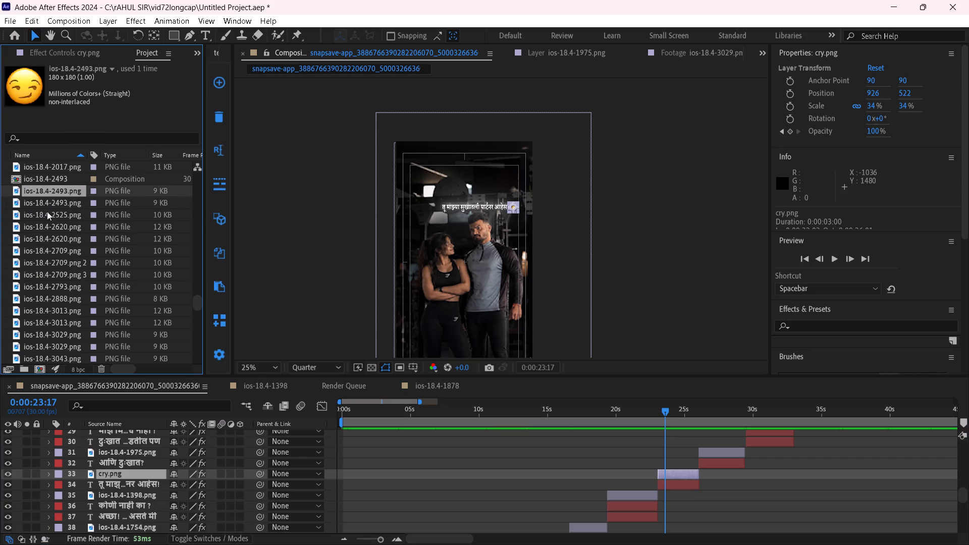
click(47, 228)
click(47, 255)
click(54, 284)
click(58, 310)
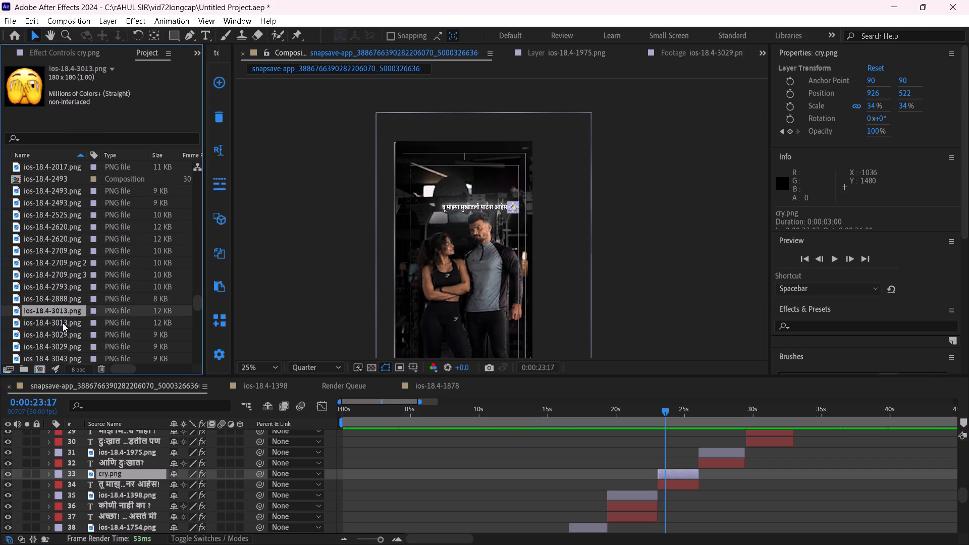
click(63, 323)
alt+drag(59, 322, 702, 478)
alt+click(699, 474)
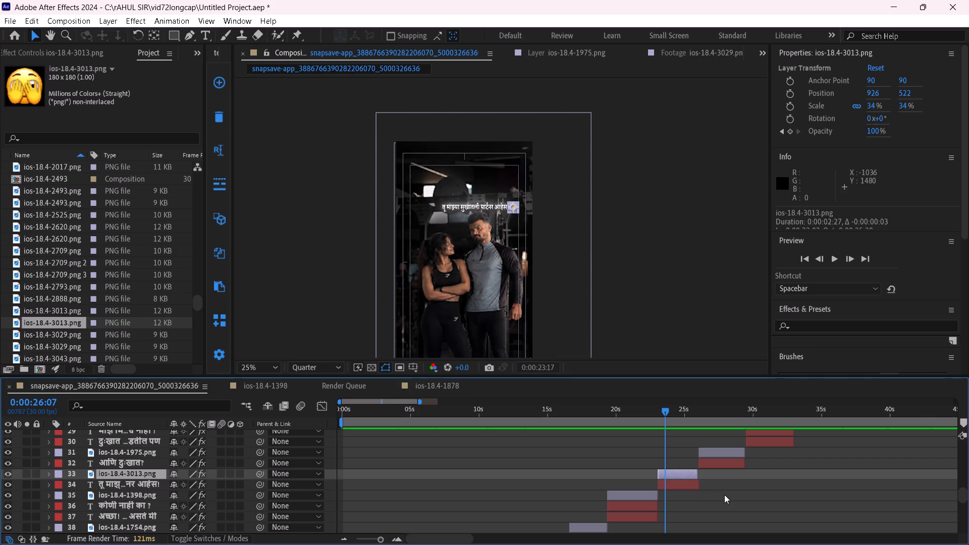
key(ctrl+z)
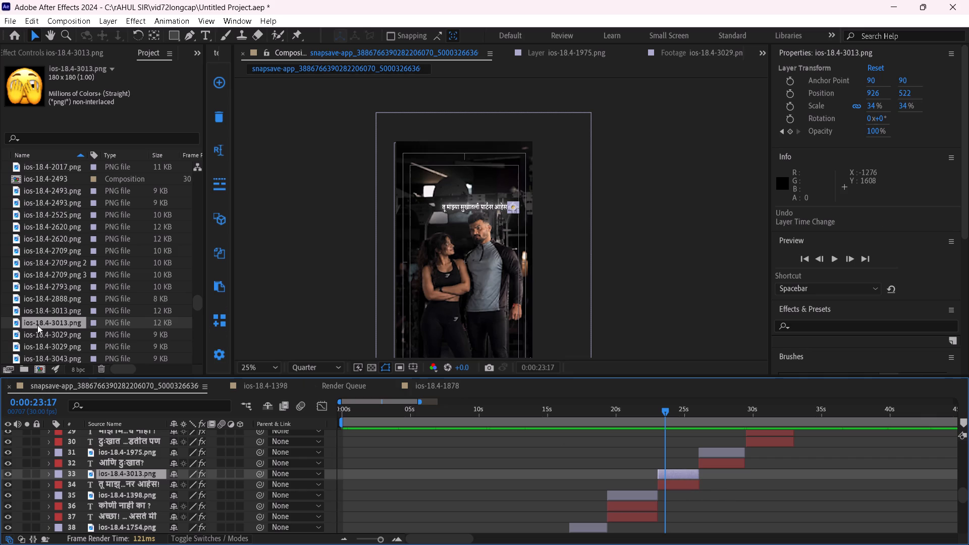
alt+drag(37, 325, 658, 477)
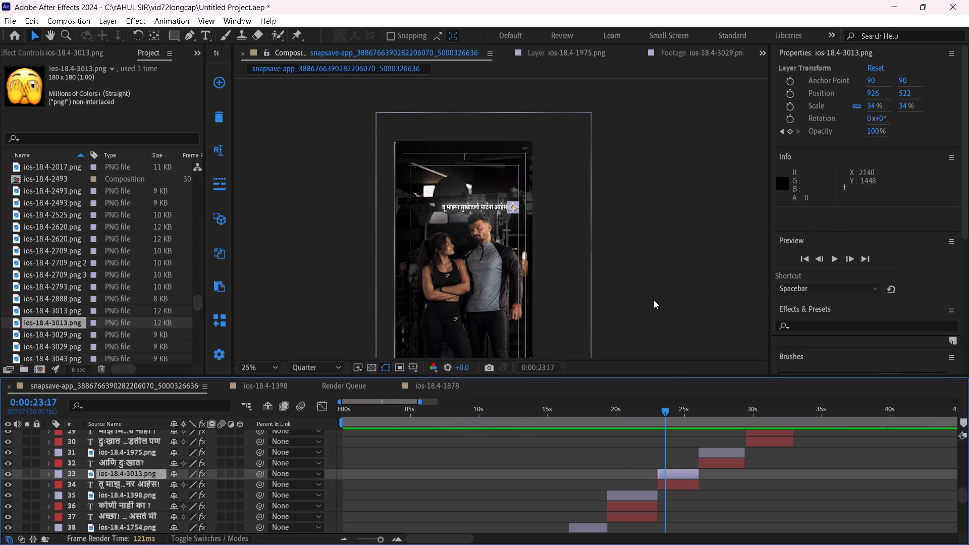
click(649, 289)
Review how the emojis match their captions from about 26 to 36 seconds, on layers 31, 28 and 25.
drag(667, 413, 711, 433)
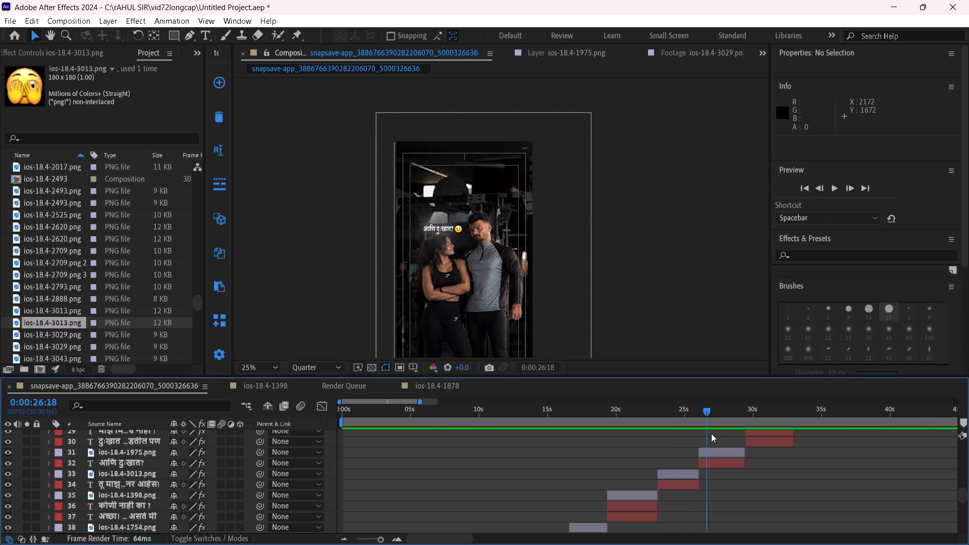
drag(711, 433, 714, 435)
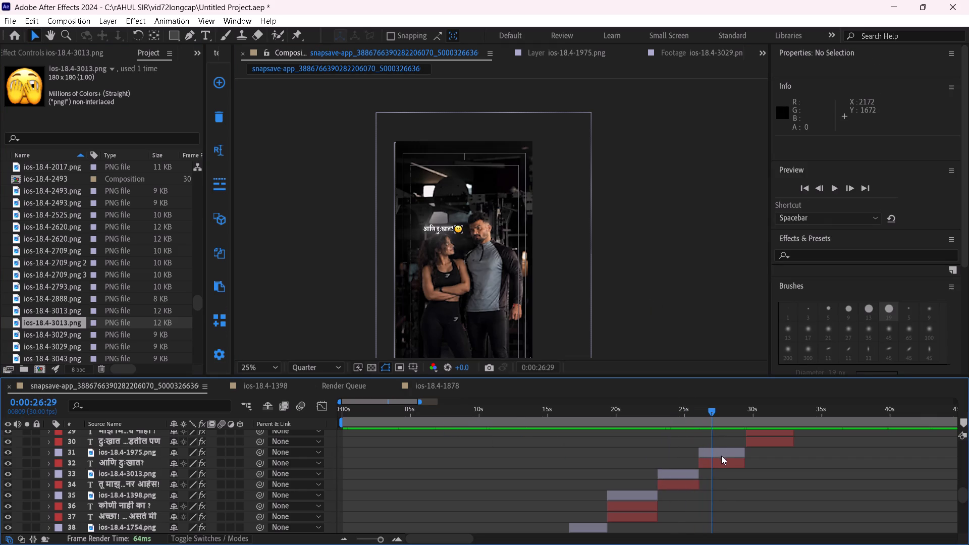
drag(709, 407, 733, 416)
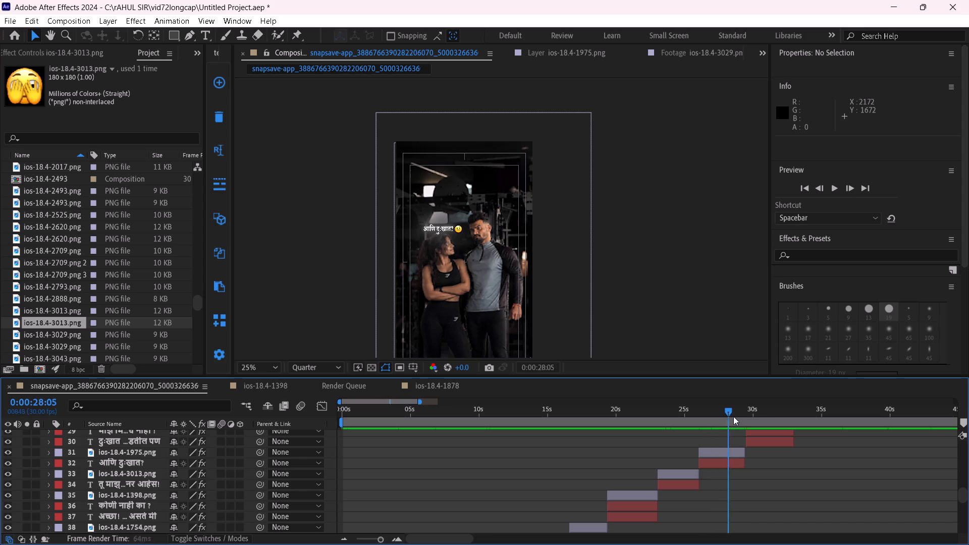
drag(733, 416, 763, 427)
scroll(786, 469, up, 1)
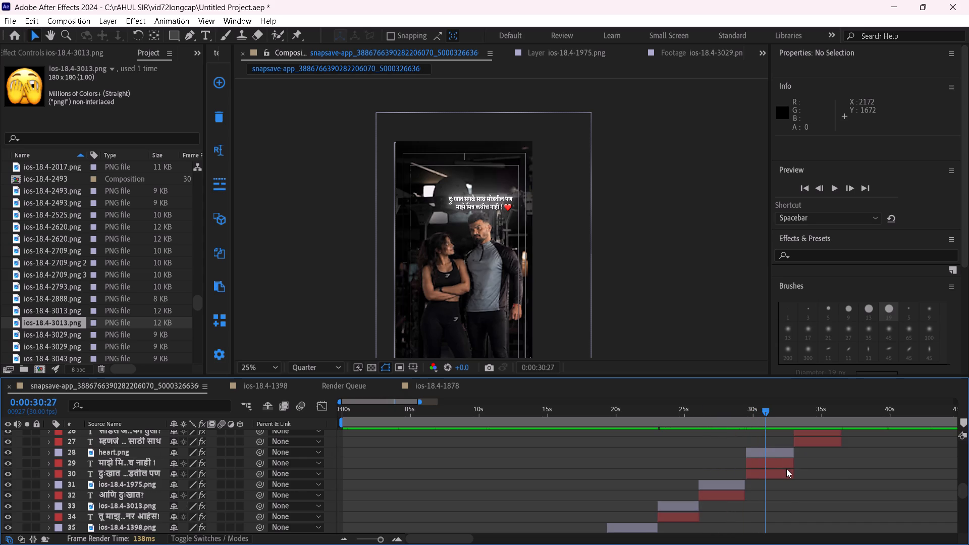
scroll(786, 469, up, 1)
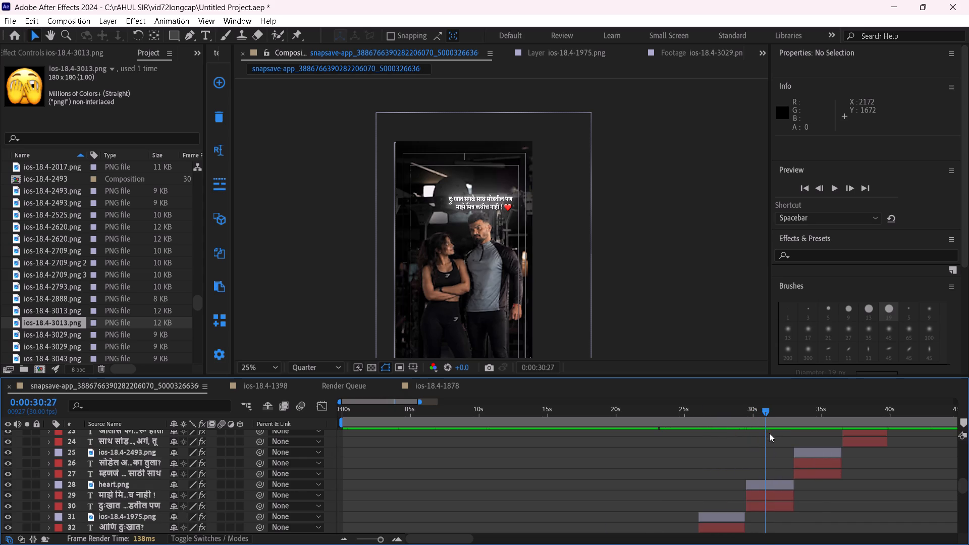
drag(771, 411, 815, 426)
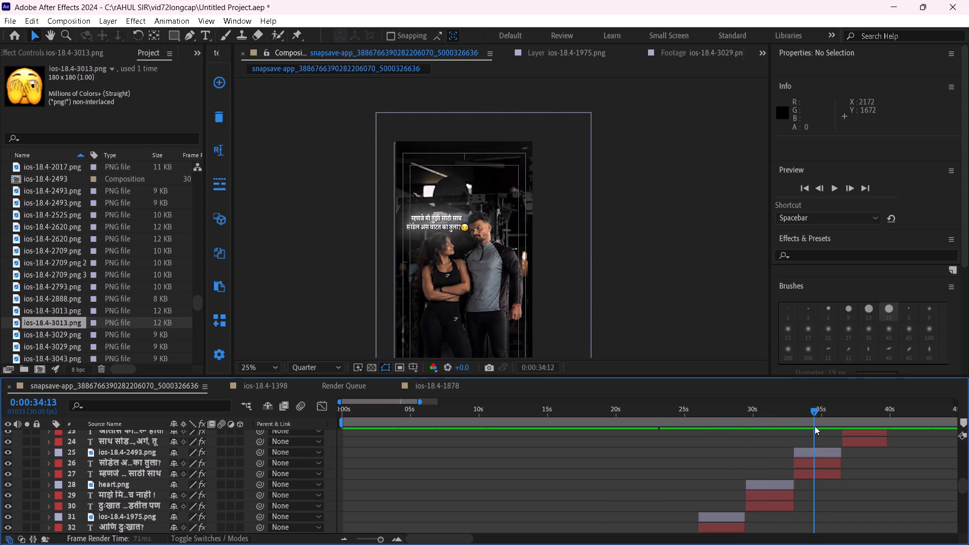
drag(815, 426, 865, 439)
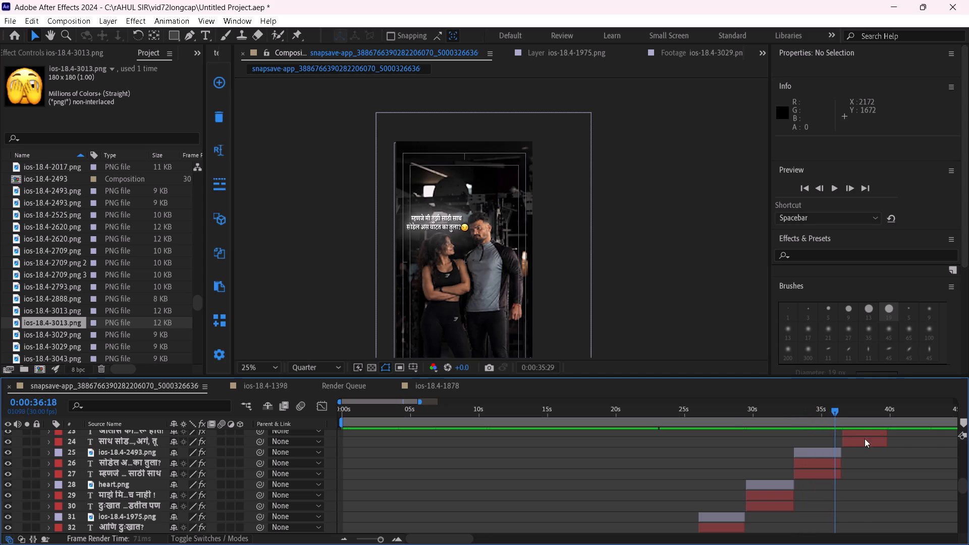
drag(865, 439, 525, 453)
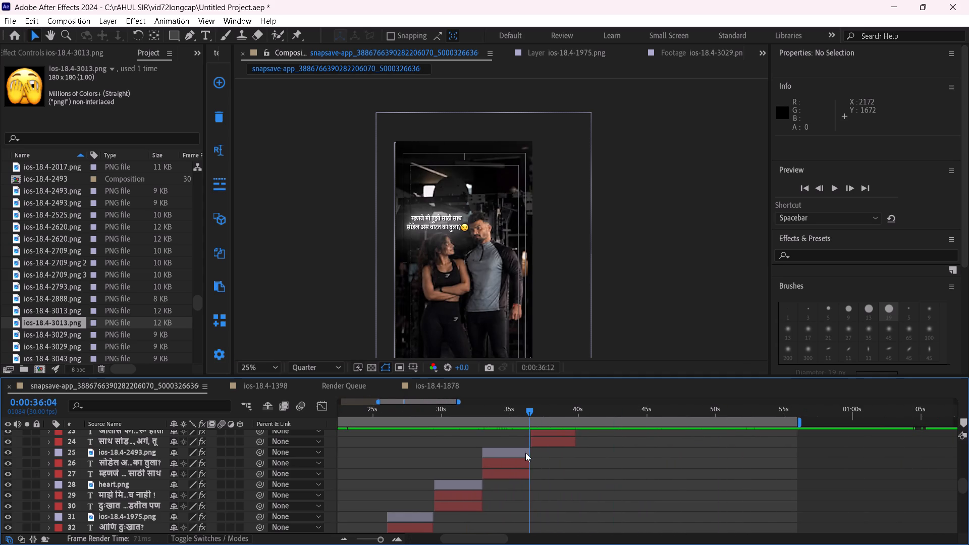
drag(525, 453, 526, 453)
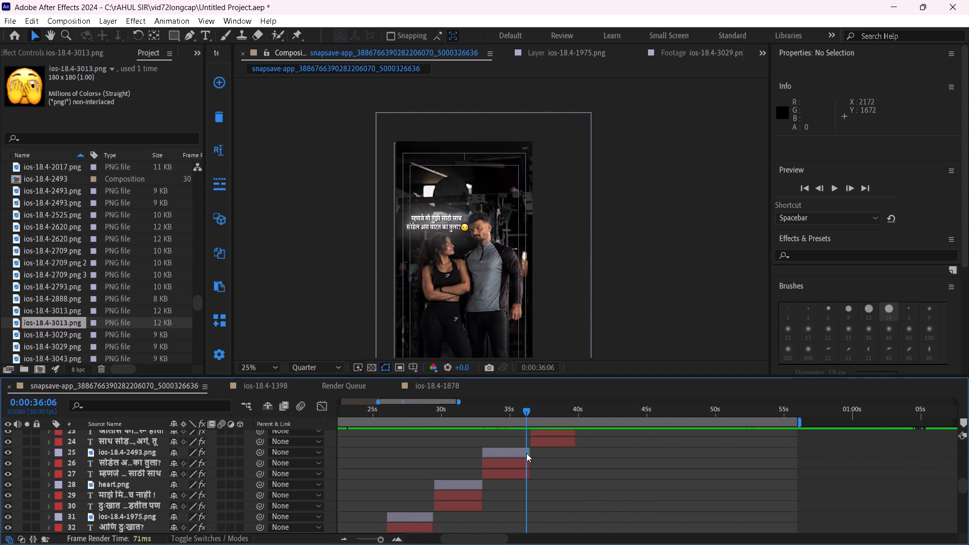
Replace the ios-18.4-1754.png emoji on layer 22, in the caption at about 38 seconds, with the rolling-laughing face cry.png.
drag(526, 453, 542, 451)
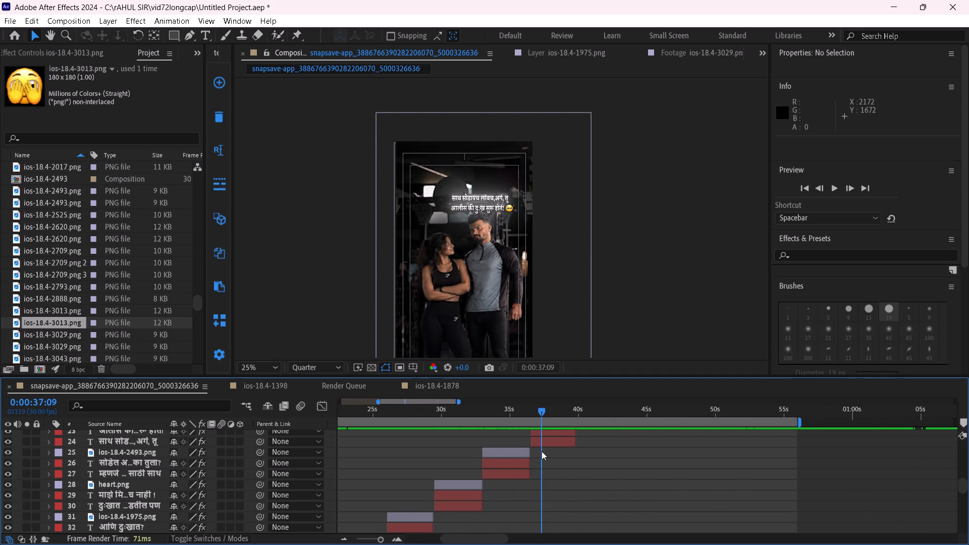
drag(542, 451, 554, 454)
scroll(569, 478, up, 1)
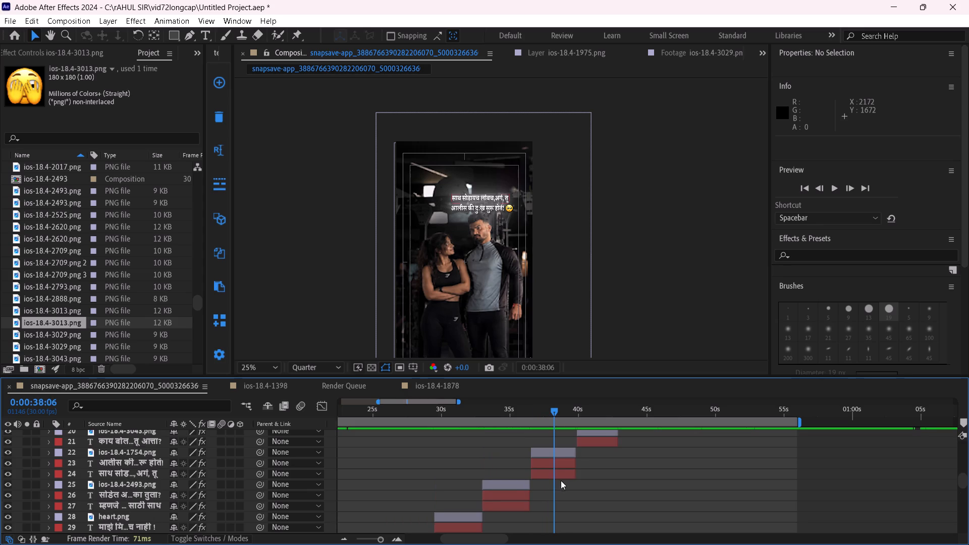
click(551, 454)
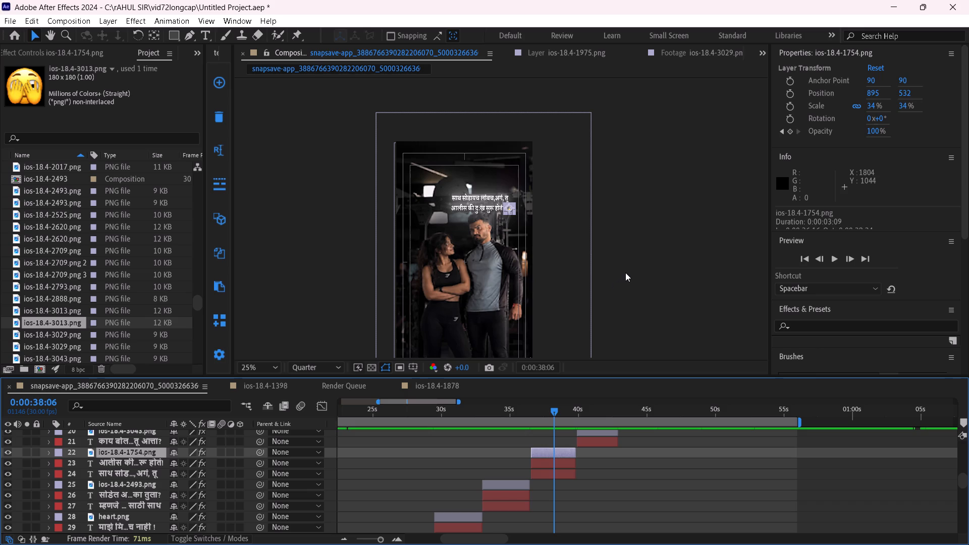
click(562, 452)
scroll(95, 250, up, 9)
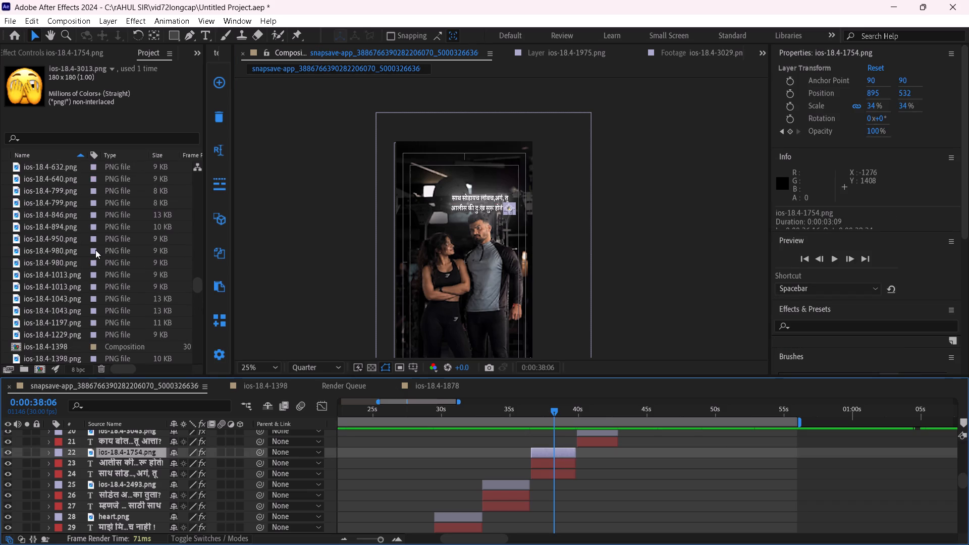
scroll(95, 250, up, 7)
drag(194, 277, 174, 134)
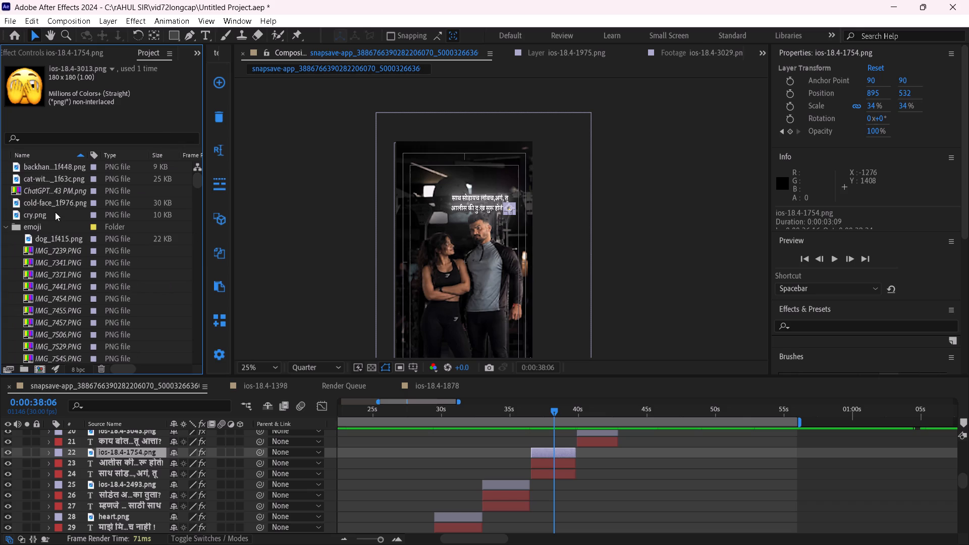
click(55, 212)
alt+drag(55, 214, 565, 458)
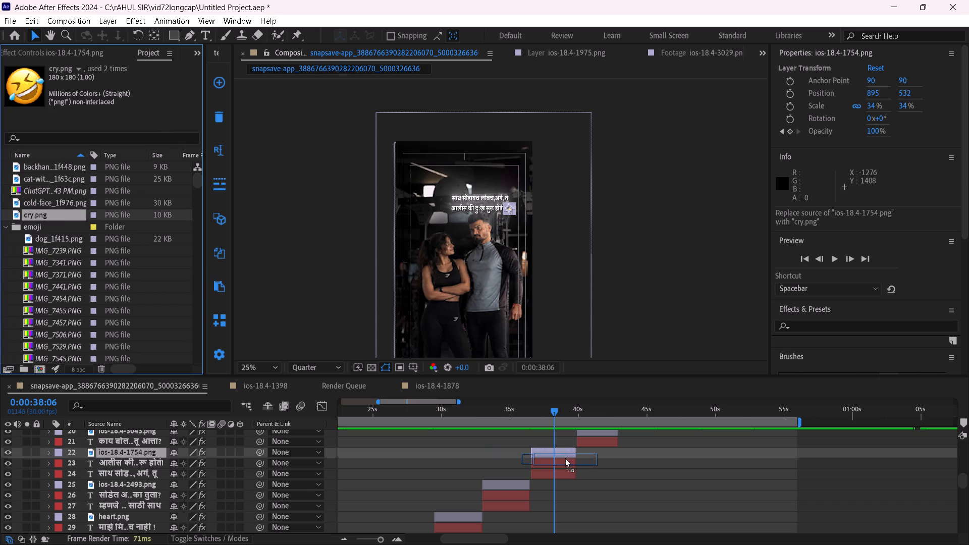
alt+drag(565, 458, 562, 451)
Replace the ios-18.4-3043.png emoji on layer 20, in the caption at about 41 seconds, with the red angry-face image ios-18.4-1398.png.
scroll(587, 472, up, 1)
drag(562, 412, 574, 416)
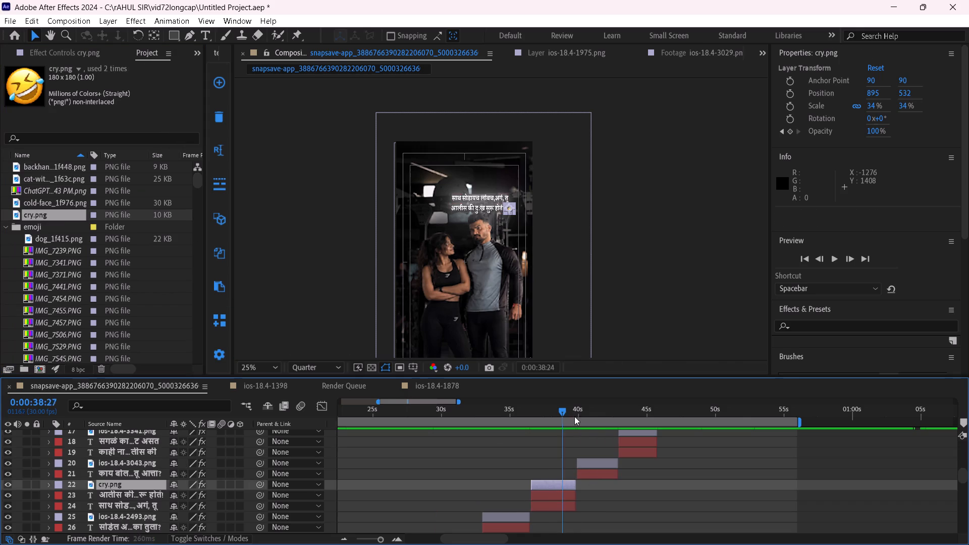
drag(574, 416, 591, 422)
scroll(608, 484, up, 1)
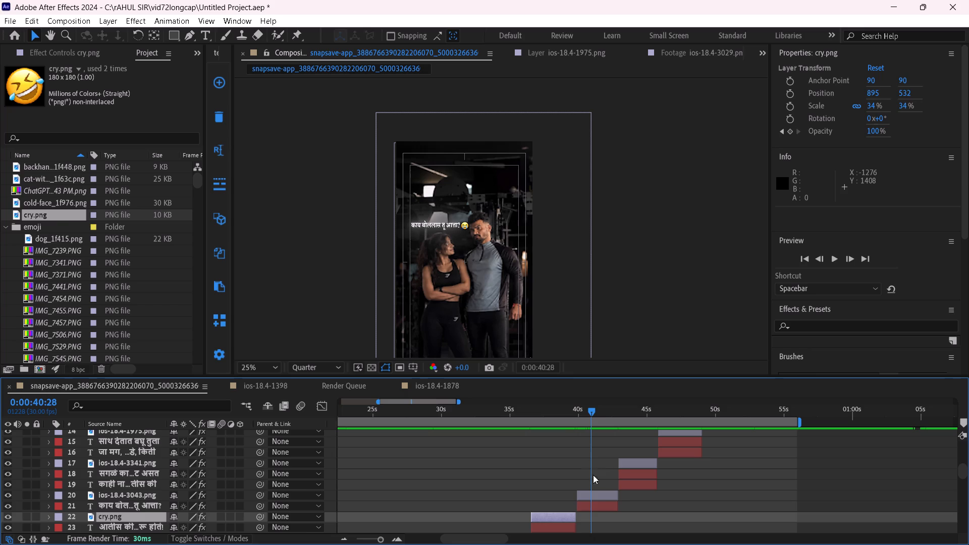
click(596, 495)
scroll(56, 251, down, 8)
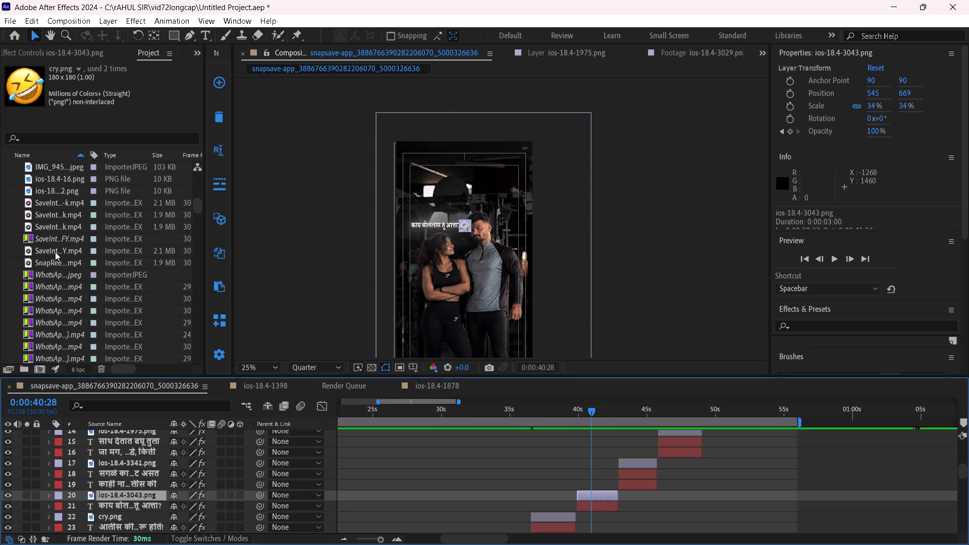
scroll(55, 252, down, 20)
scroll(55, 252, down, 8)
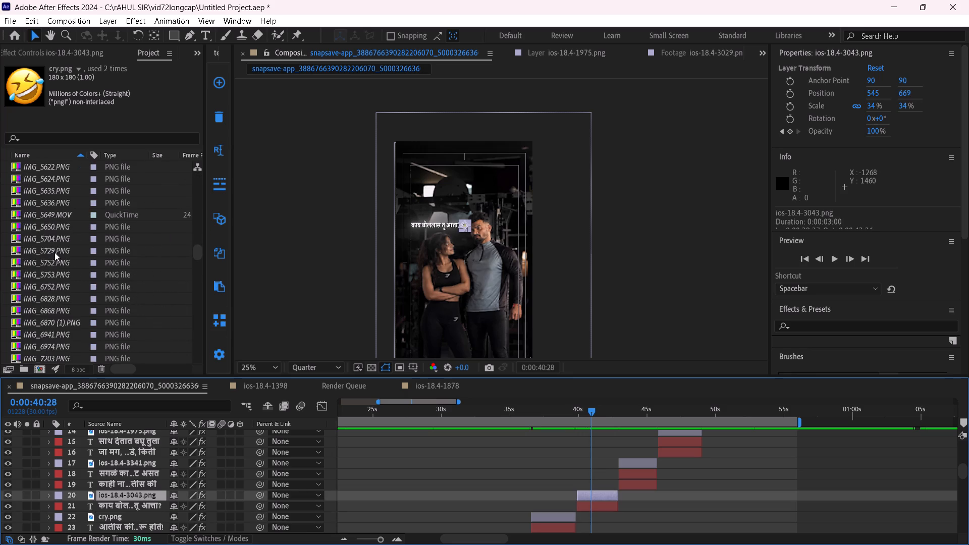
scroll(55, 252, down, 16)
click(53, 234)
click(50, 268)
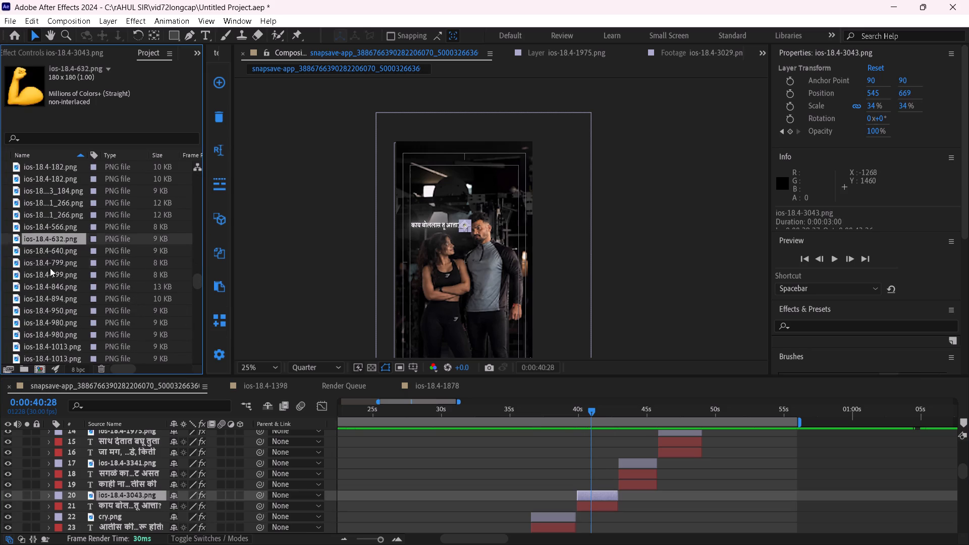
scroll(50, 268, down, 4)
click(48, 252)
click(47, 244)
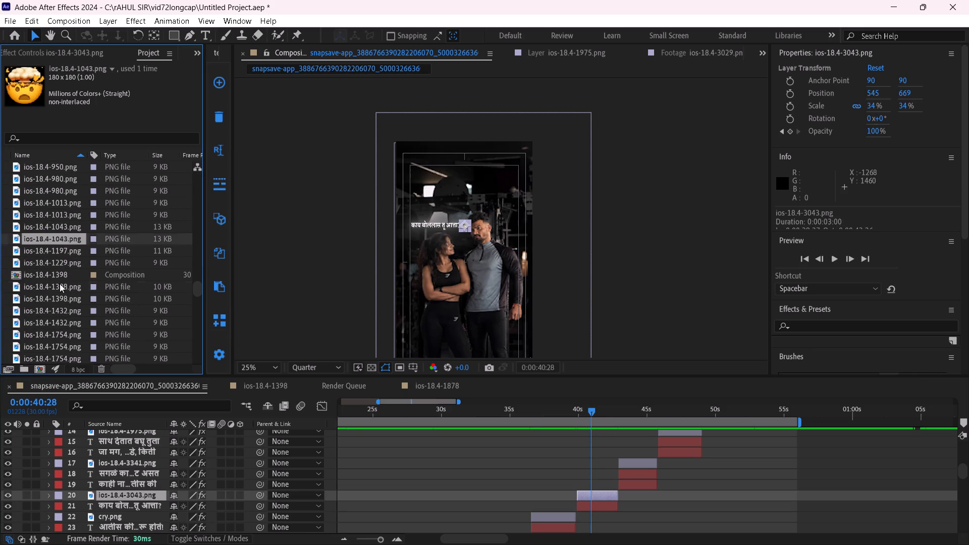
click(60, 284)
click(64, 302)
alt+drag(65, 299, 429, 469)
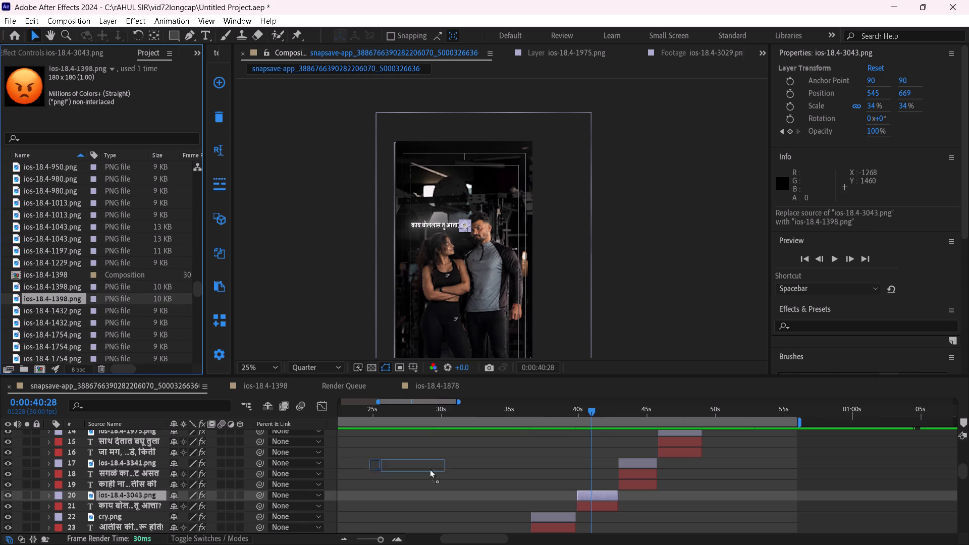
alt+drag(429, 469, 588, 496)
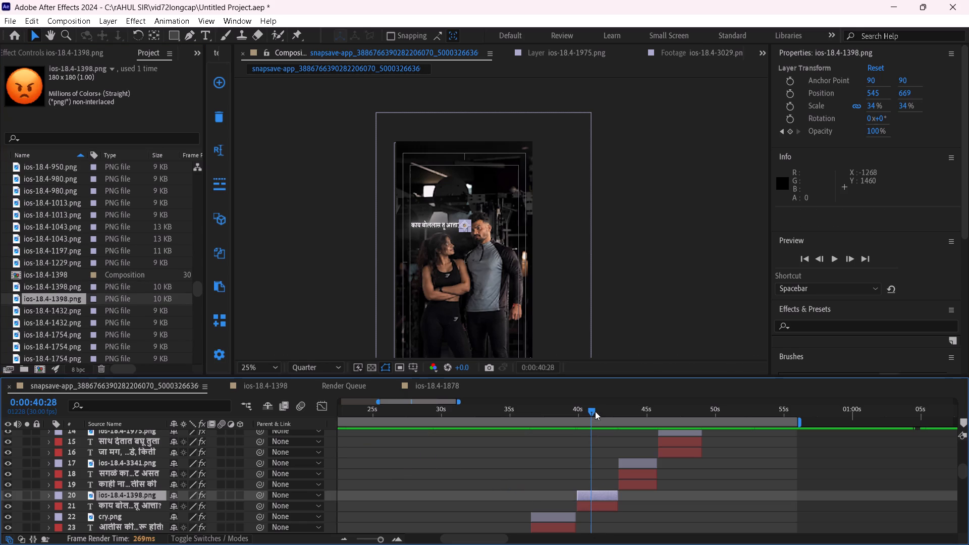
Replace the ios-18.4-3341.png emoji on layer 17, in the caption at about 44 seconds, with the slightly smiling face ios-18.4-3029.png.
drag(595, 411, 638, 424)
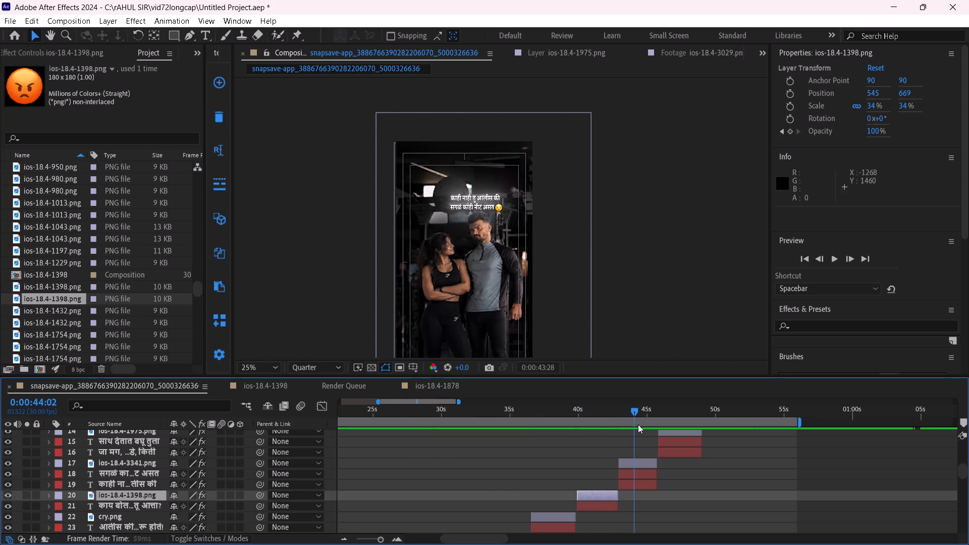
drag(638, 424, 638, 424)
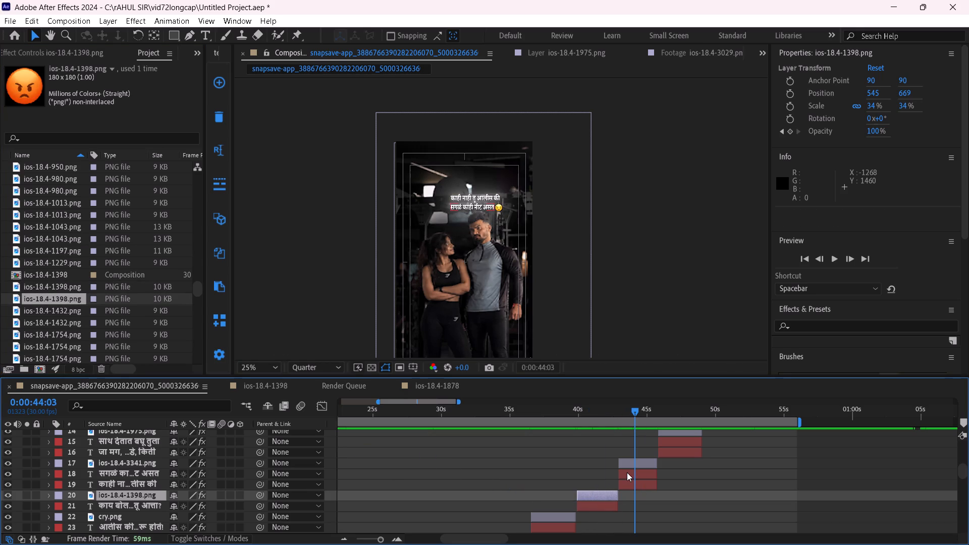
click(634, 461)
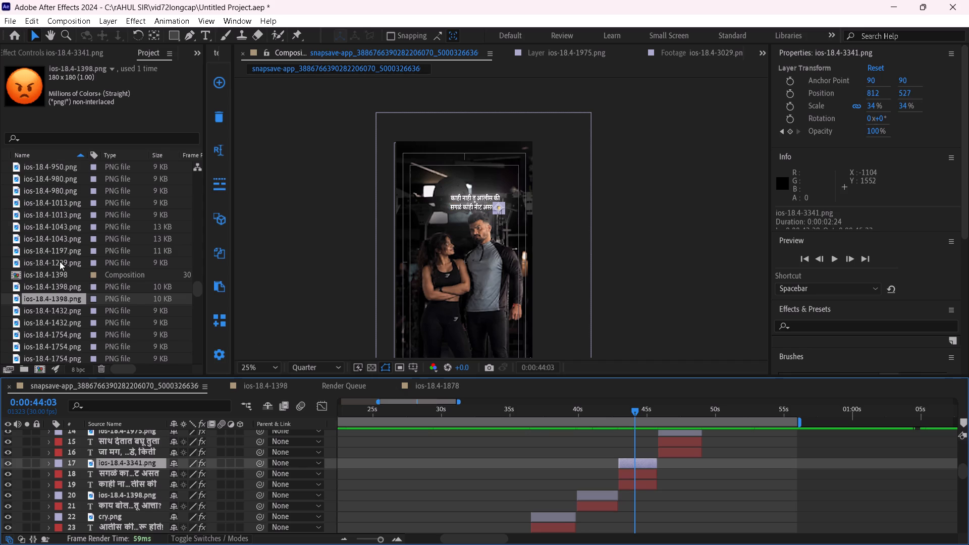
scroll(60, 261, down, 5)
click(53, 280)
scroll(56, 286, down, 4)
click(39, 250)
click(49, 280)
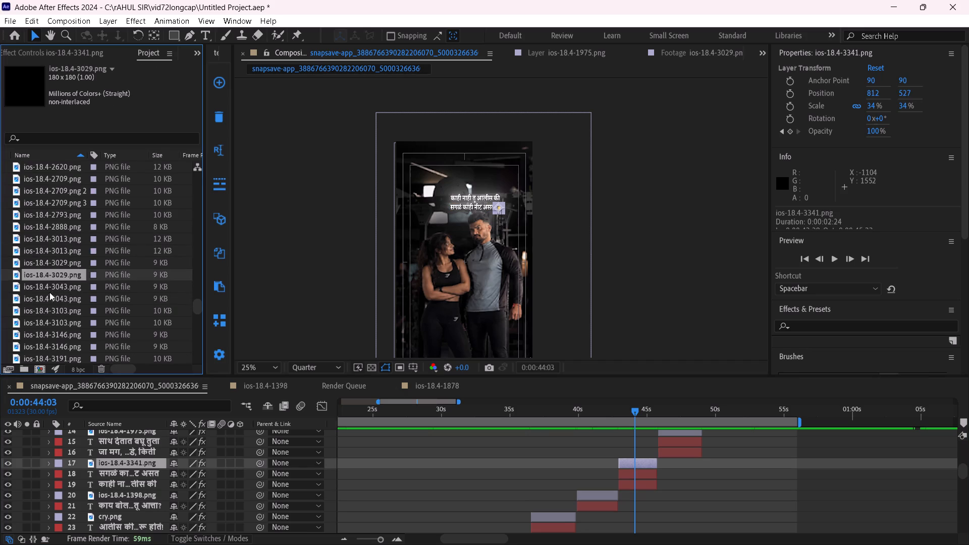
alt+drag(59, 275, 697, 470)
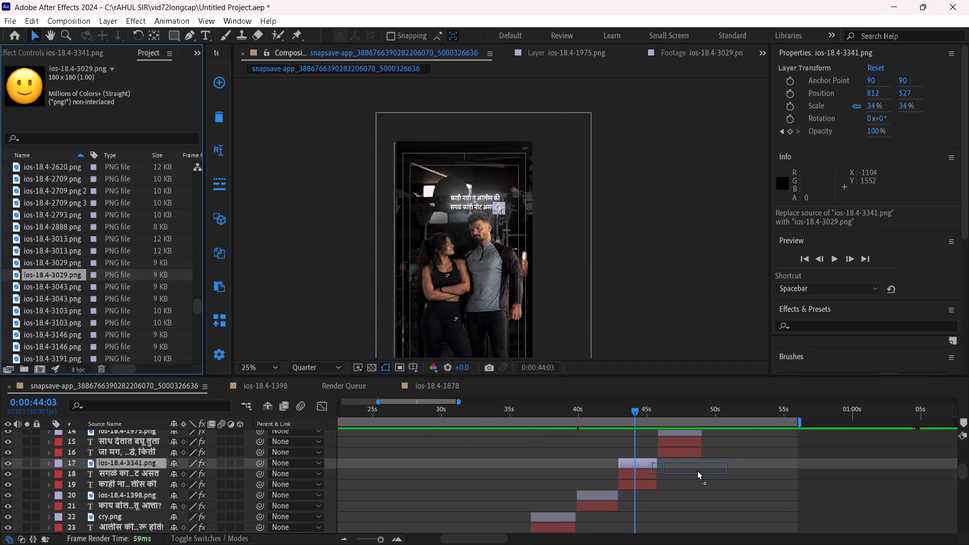
alt+drag(697, 470, 650, 461)
click(674, 272)
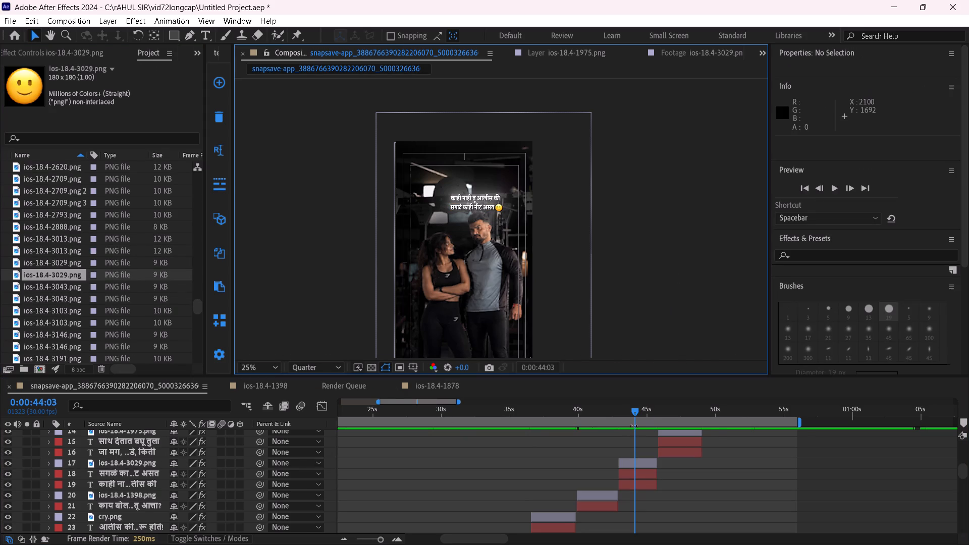
Replace the ios-18.4-1975.png emoji on layer 14, in the caption at about 46 seconds, with the smirking face ios-18.4-2493.png.
drag(640, 410, 667, 418)
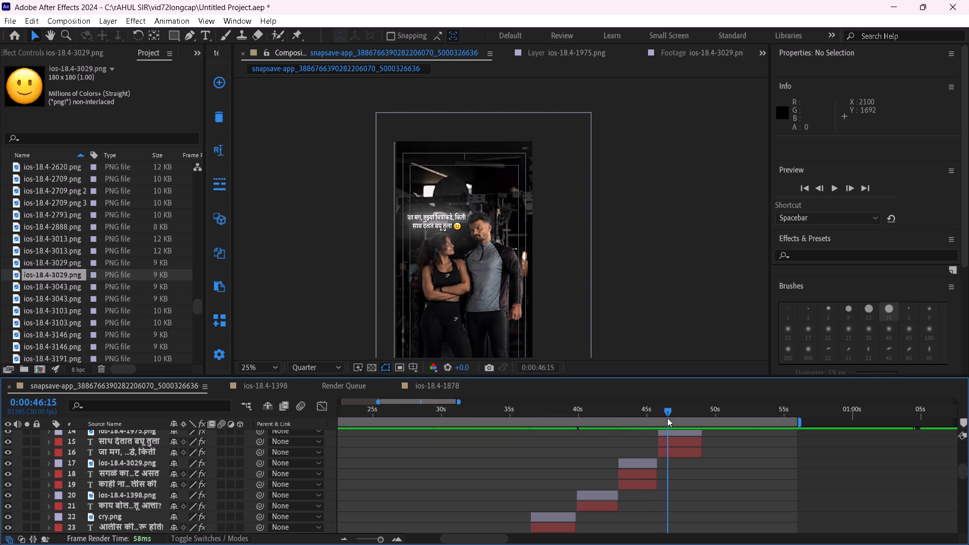
drag(667, 418, 667, 418)
drag(667, 418, 670, 418)
scroll(695, 462, up, 1)
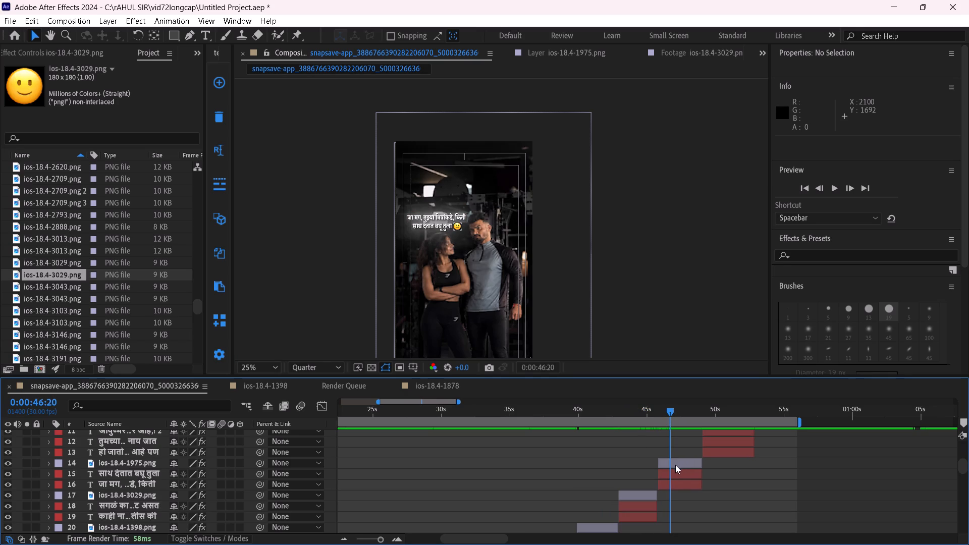
click(679, 461)
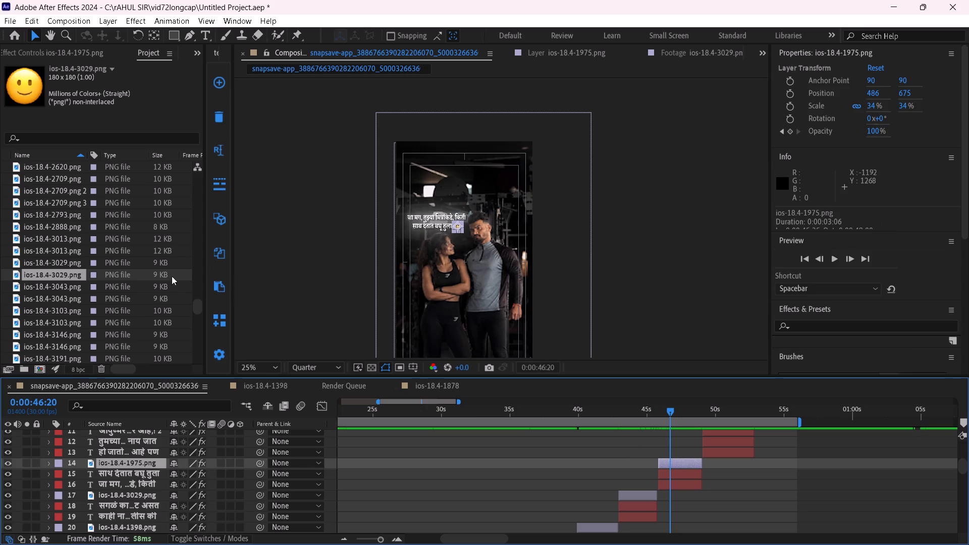
scroll(62, 246, up, 4)
click(51, 293)
click(58, 311)
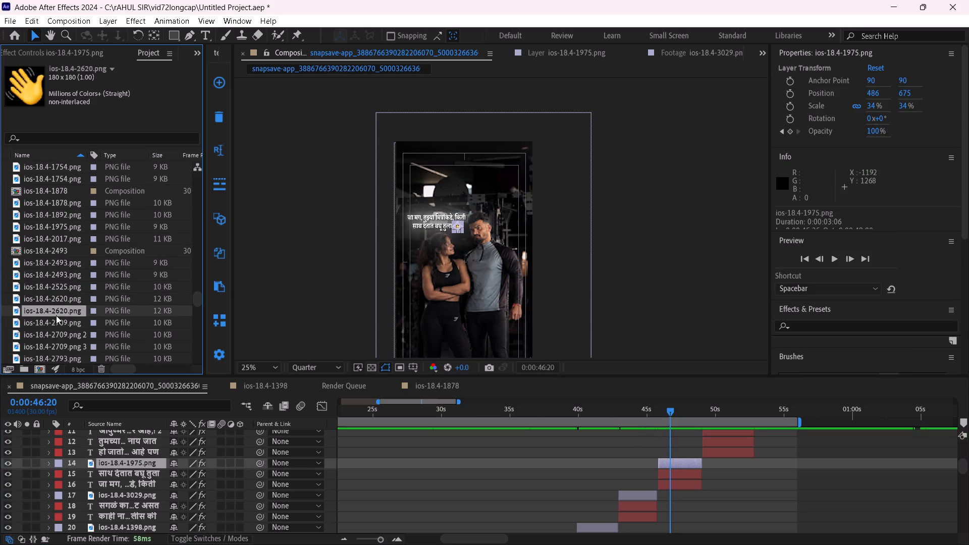
click(47, 293)
click(47, 281)
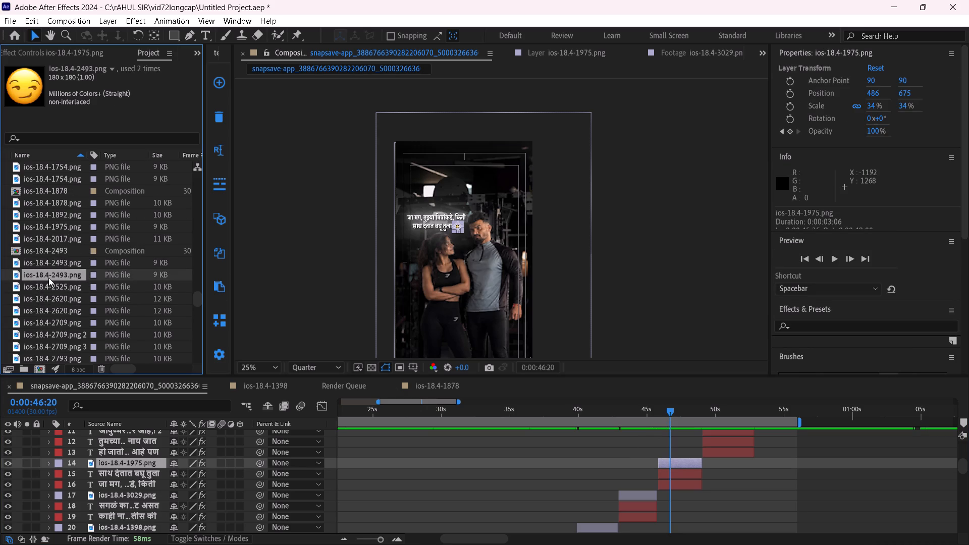
alt+drag(49, 276, 659, 464)
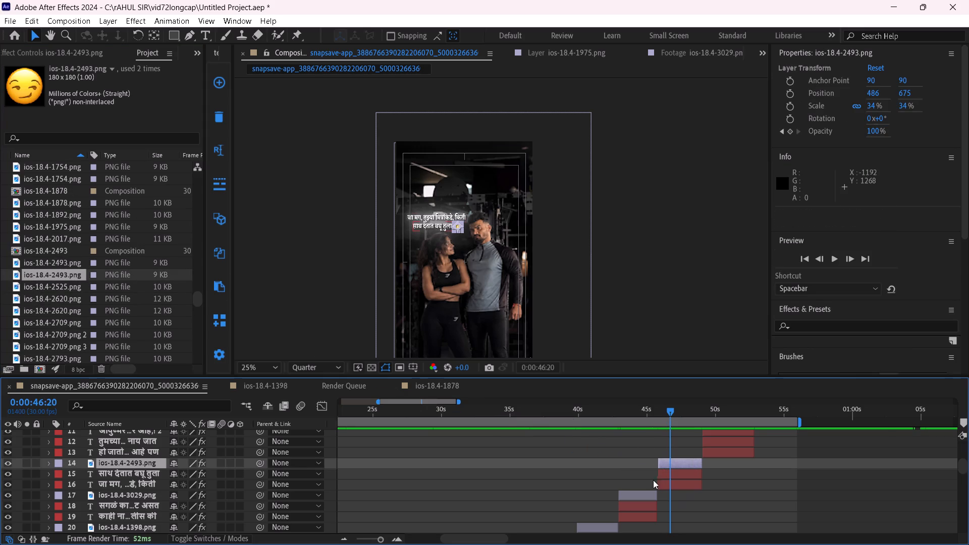
scroll(653, 480, up, 2)
drag(676, 412, 713, 424)
click(671, 330)
drag(684, 412, 680, 414)
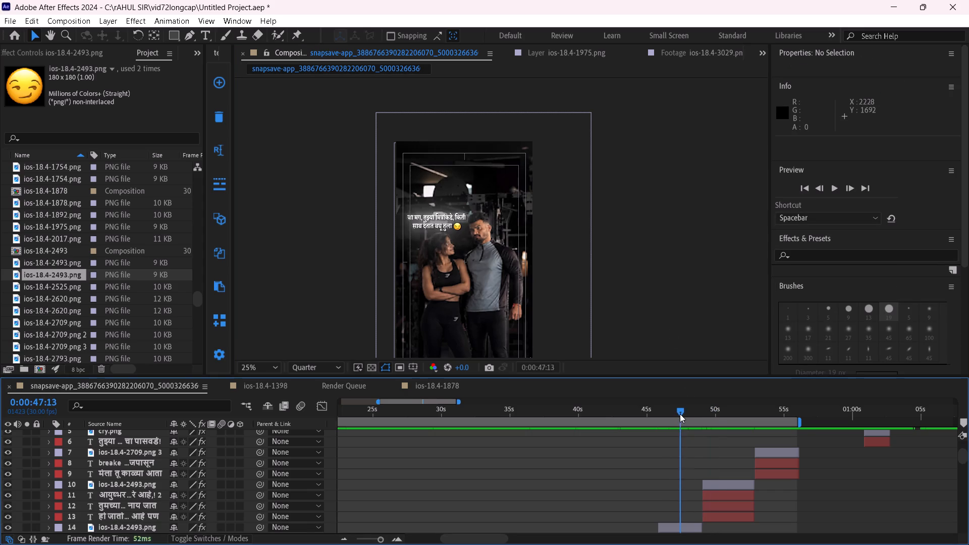
Check the emoji in the caption at about 50 seconds, and select the layer 7 emoji in the "breakup" caption at about 53 seconds.
drag(680, 414, 717, 417)
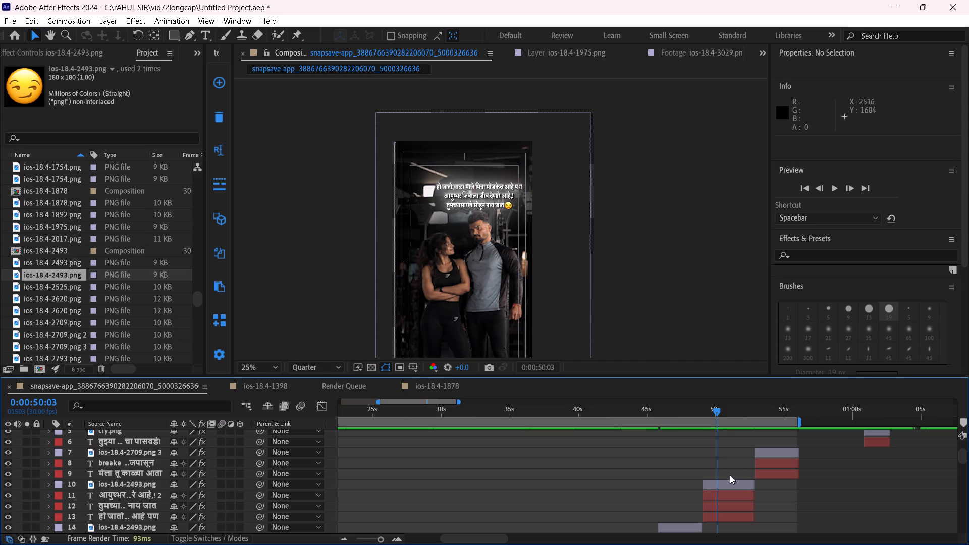
drag(728, 407, 767, 419)
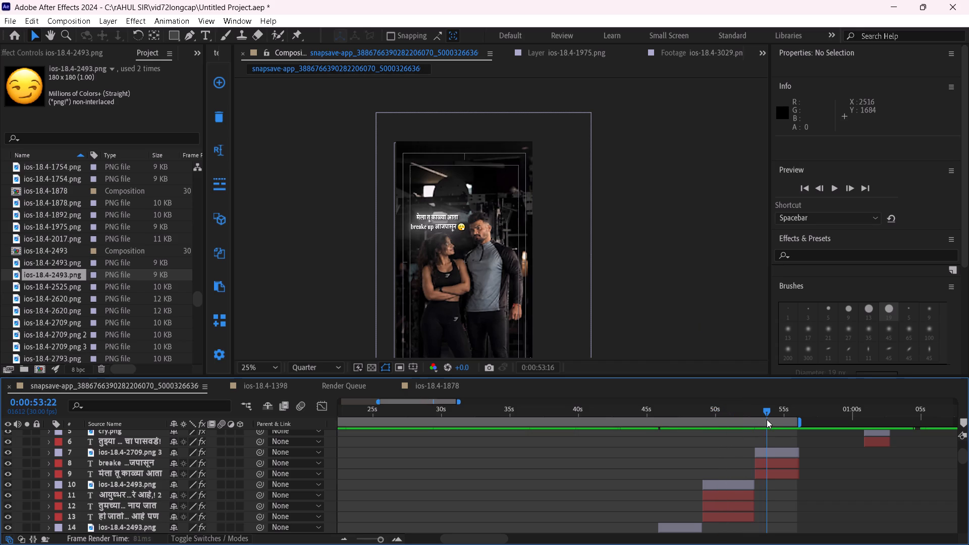
drag(767, 419, 764, 421)
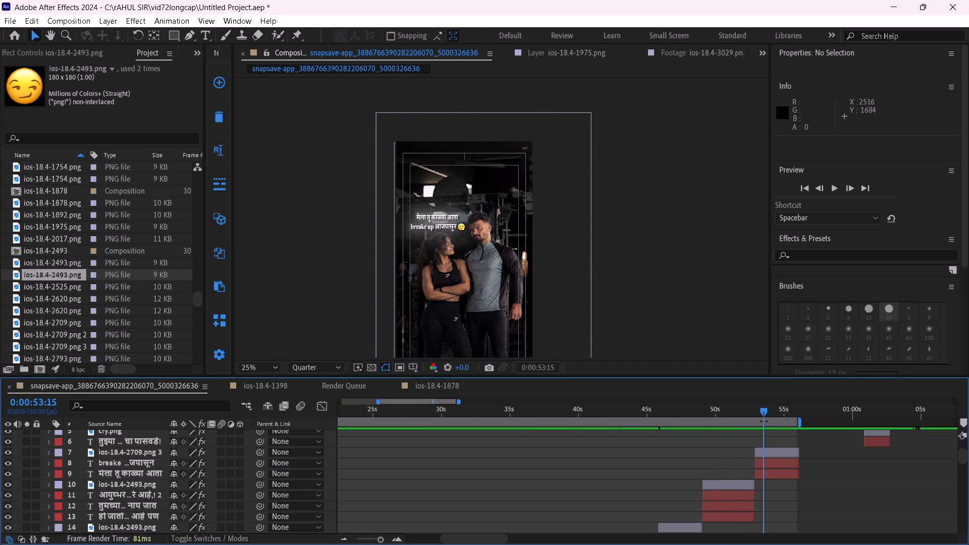
click(777, 450)
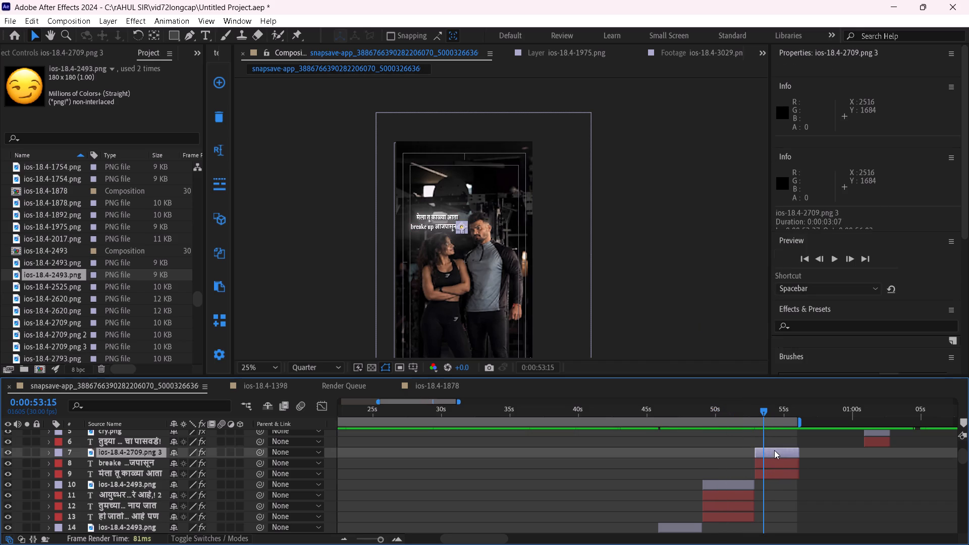
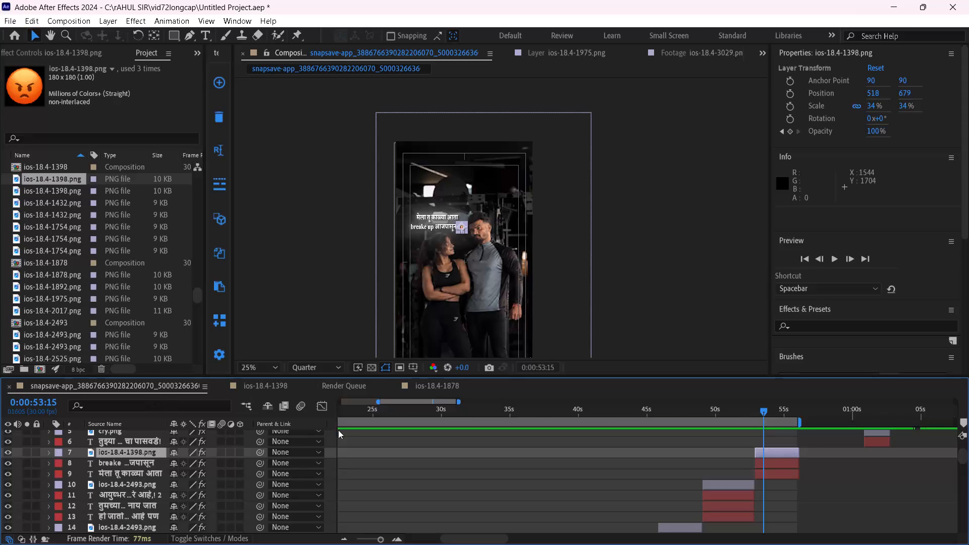
Scrub back to the start of the video and check the opening caption and its emoji at about 2 seconds.
drag(363, 415, 325, 421)
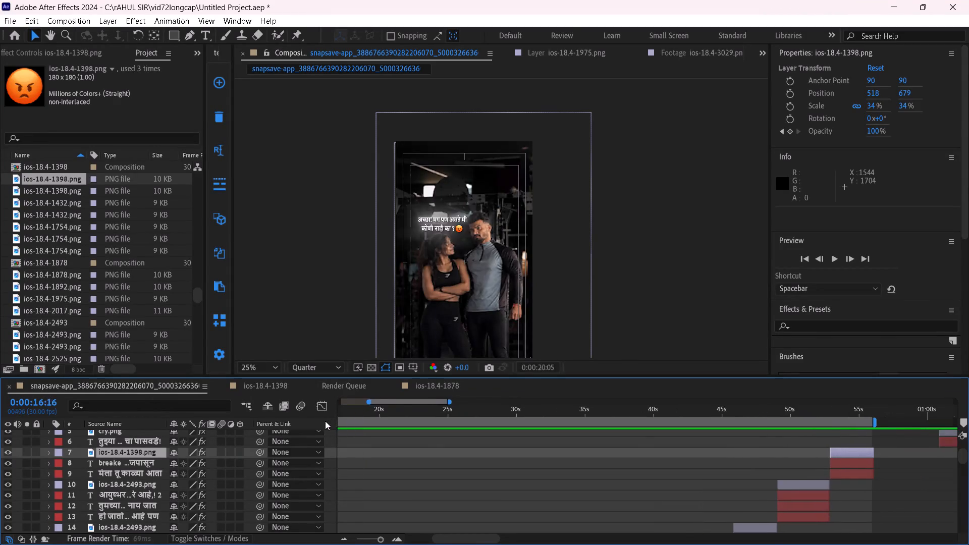
drag(325, 421, 342, 436)
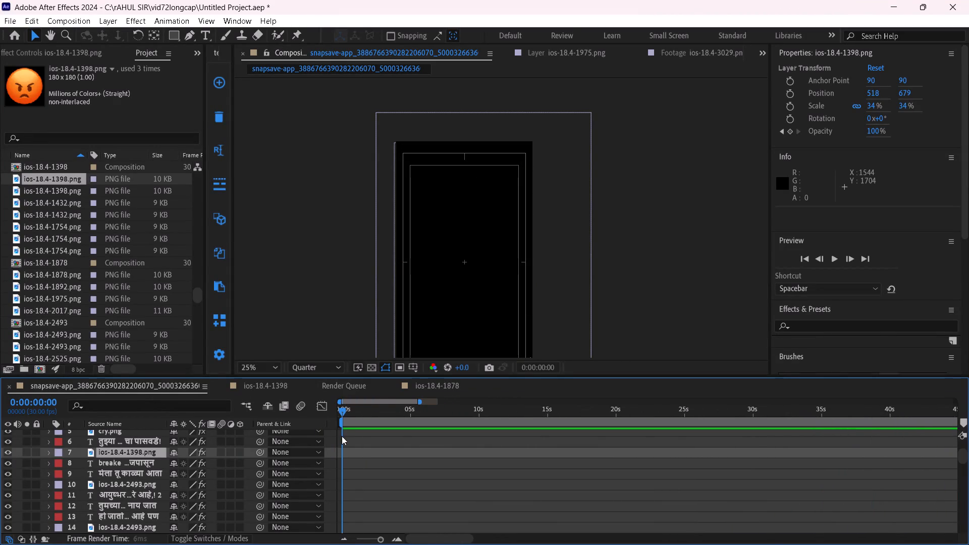
drag(342, 436, 373, 441)
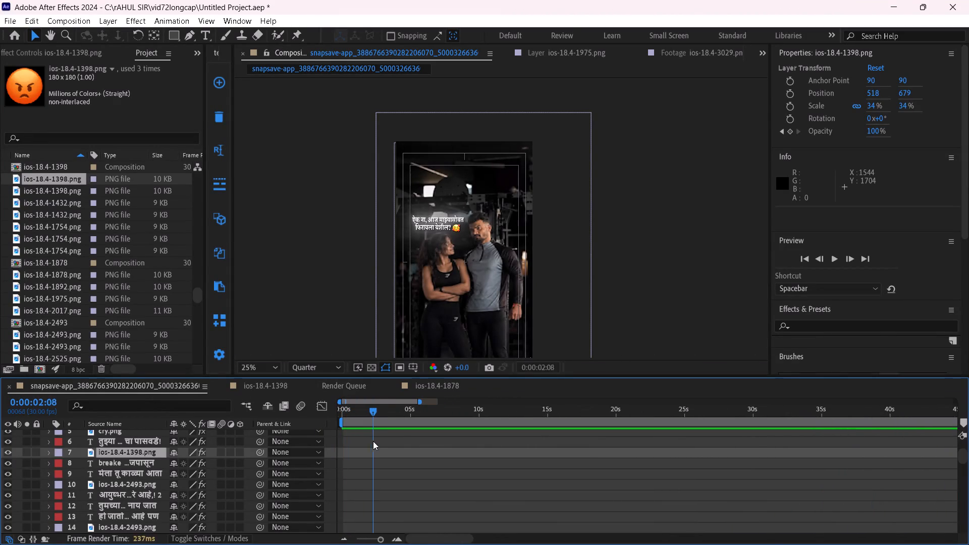
Return the current time to the very start of the captioned video composition, at 0:00:00:00.
drag(373, 441, 332, 447)
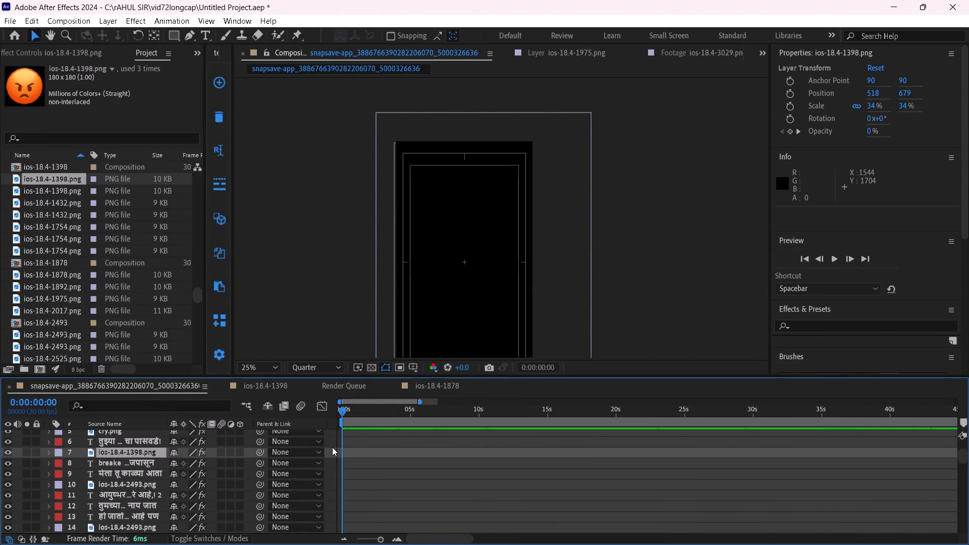